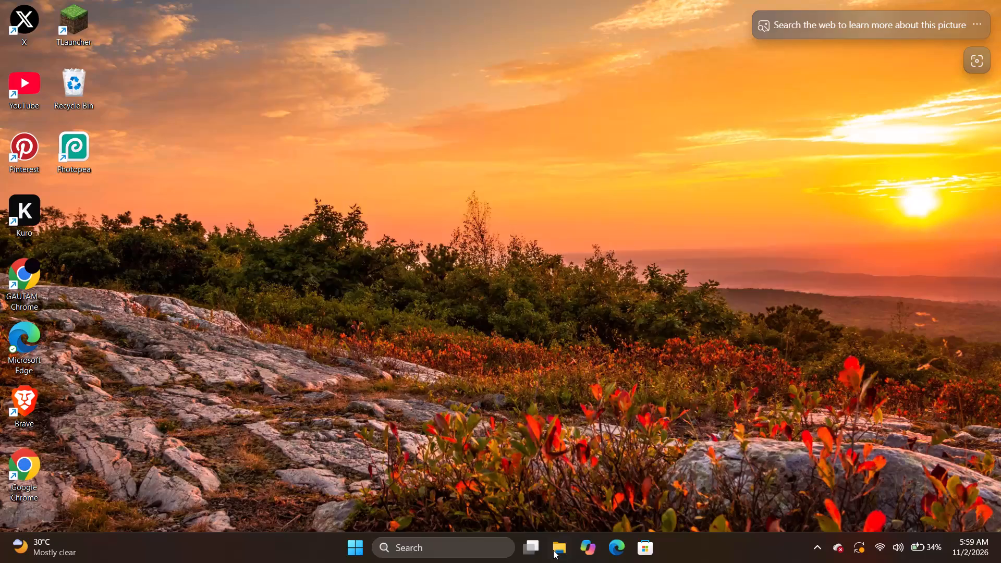
Open the "12 pm exam" workbook from the timepass folder on drive C.
{"action": "scroll", "coordinate": [424, 302], "scroll_direction": "down", "scroll_amount": 5}
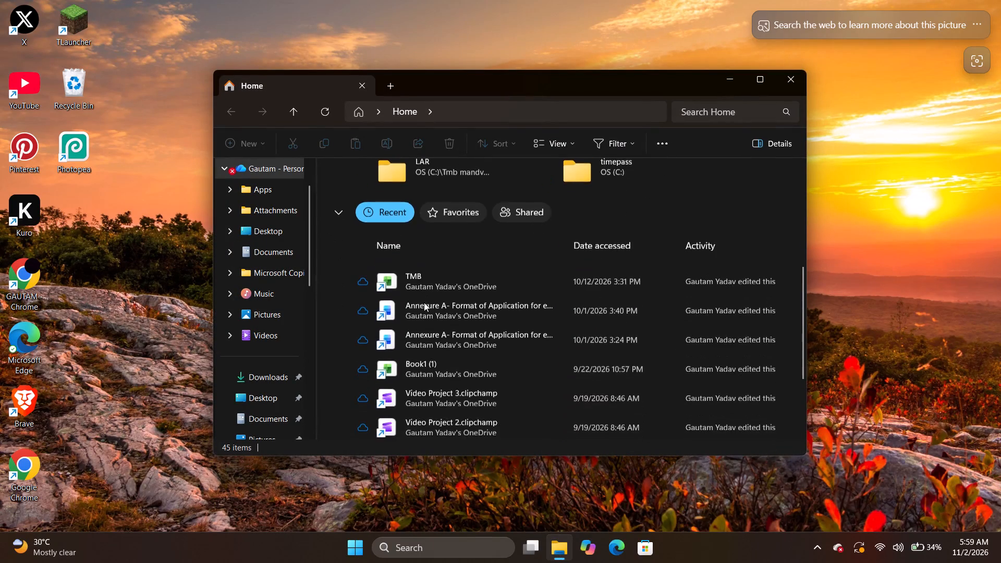
{"action": "scroll", "coordinate": [424, 302], "scroll_direction": "up", "scroll_amount": 2}
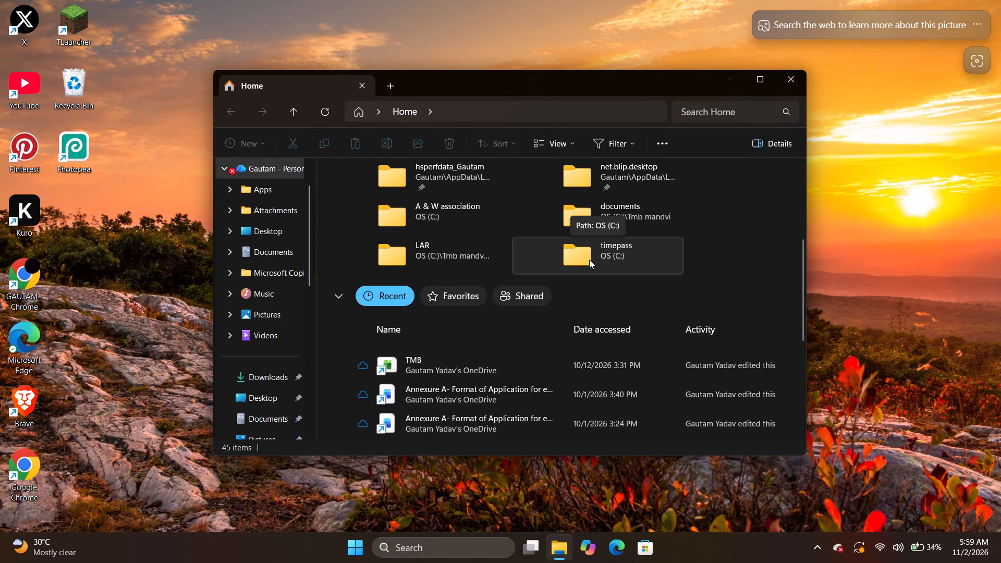
{"action": "double_click", "coordinate": [589, 260]}
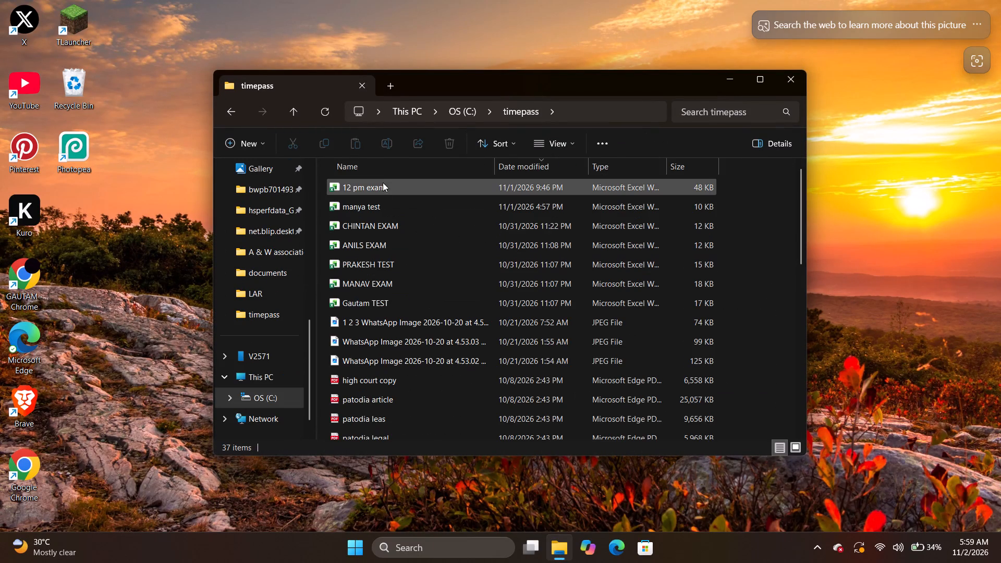
{"action": "double_click", "coordinate": [384, 193]}
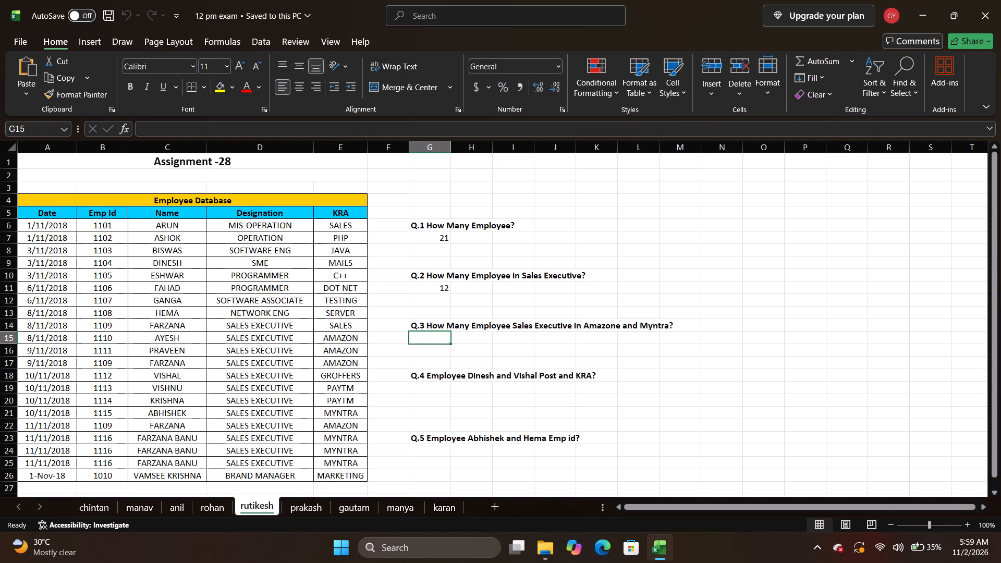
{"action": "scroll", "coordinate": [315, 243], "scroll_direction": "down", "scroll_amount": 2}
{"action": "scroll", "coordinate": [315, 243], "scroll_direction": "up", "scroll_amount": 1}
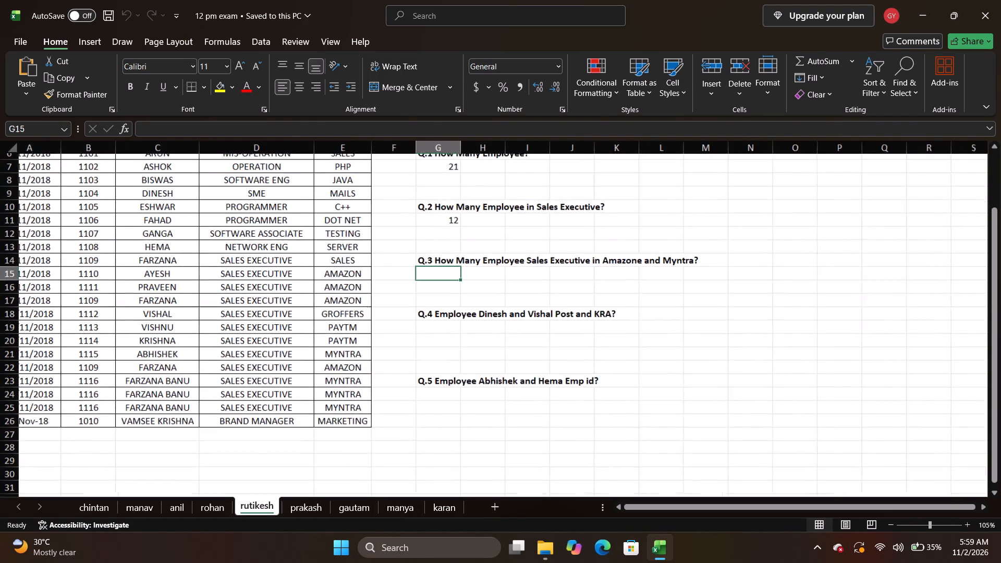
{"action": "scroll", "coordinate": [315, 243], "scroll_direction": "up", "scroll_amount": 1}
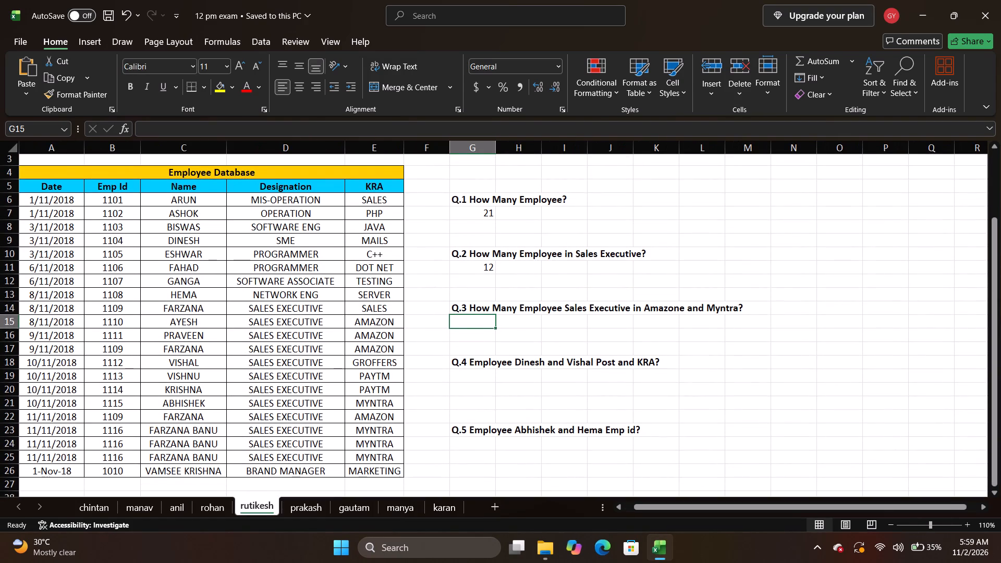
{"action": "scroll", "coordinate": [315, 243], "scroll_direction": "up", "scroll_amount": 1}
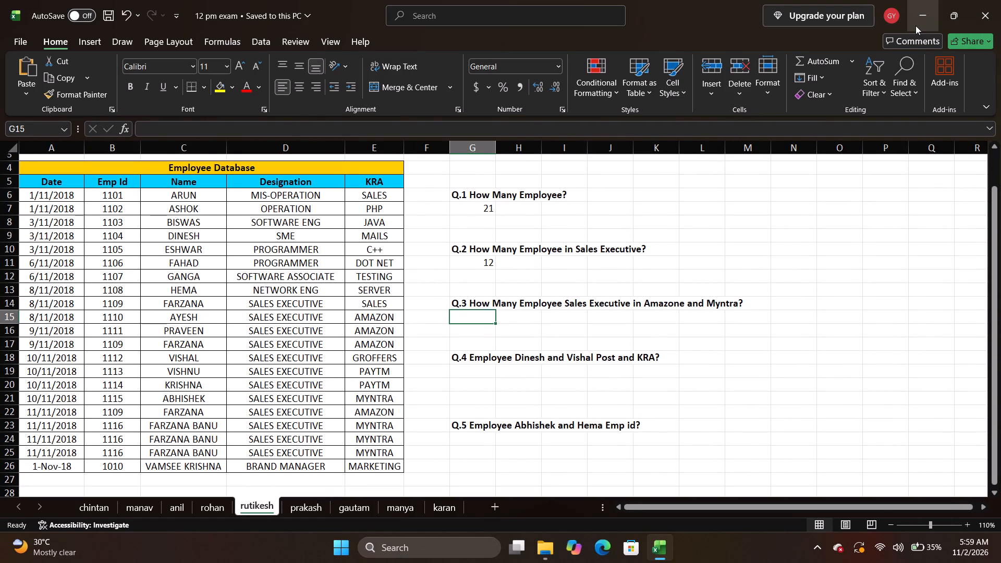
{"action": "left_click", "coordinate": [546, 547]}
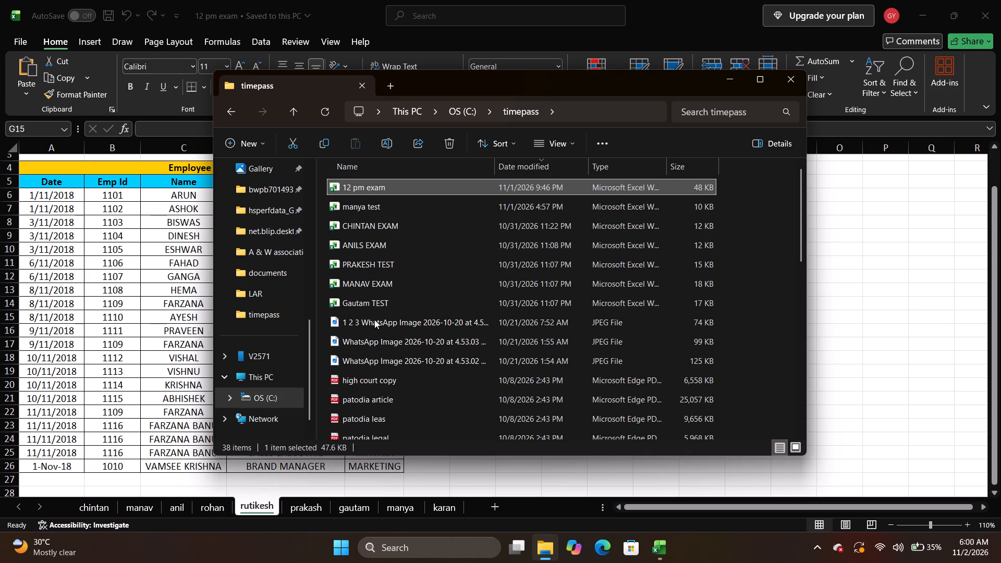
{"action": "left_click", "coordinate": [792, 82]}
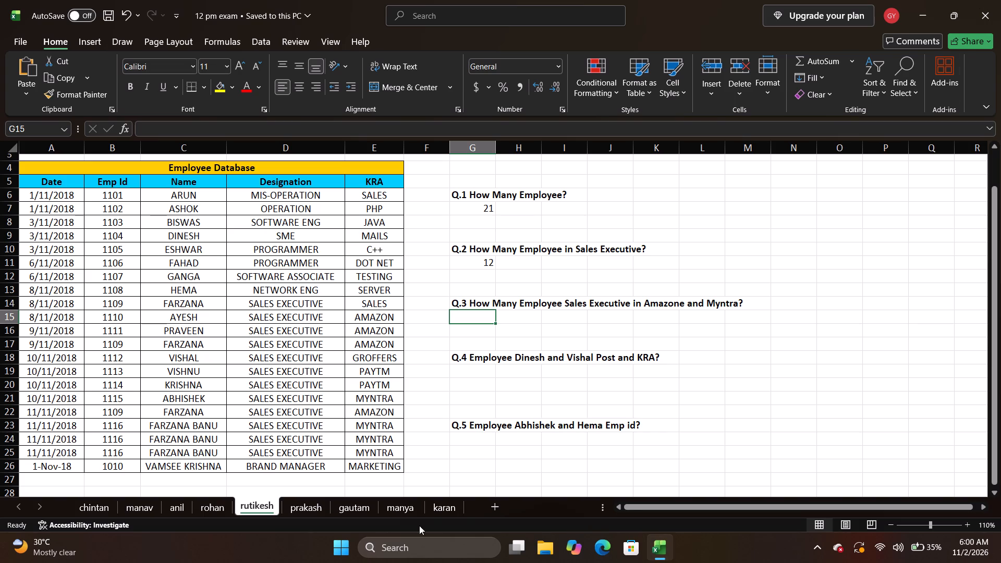
Start a blank workbook, look through its list of recent workbooks, and close it again.
{"action": "left_click", "coordinate": [341, 546]}
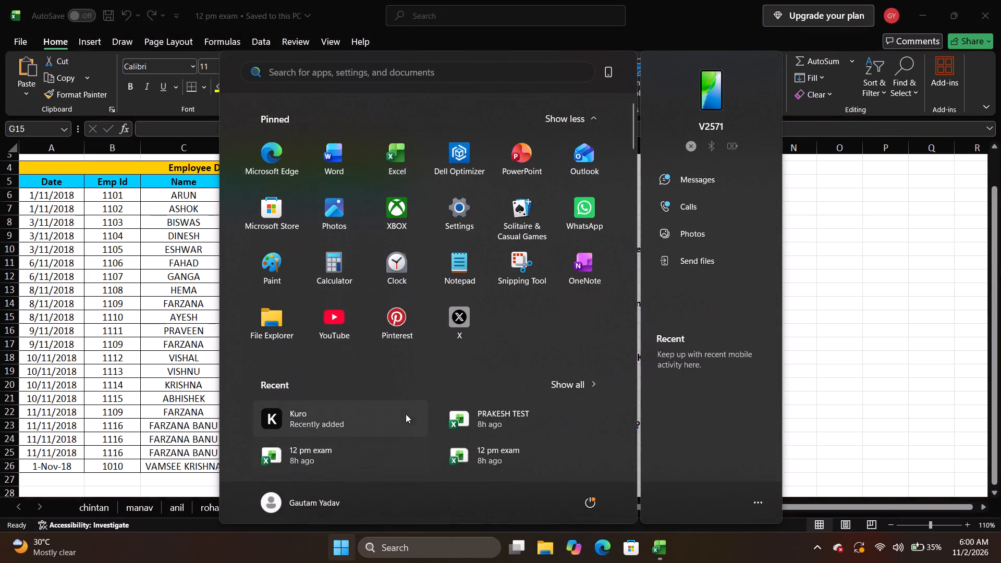
{"action": "left_click", "coordinate": [388, 174]}
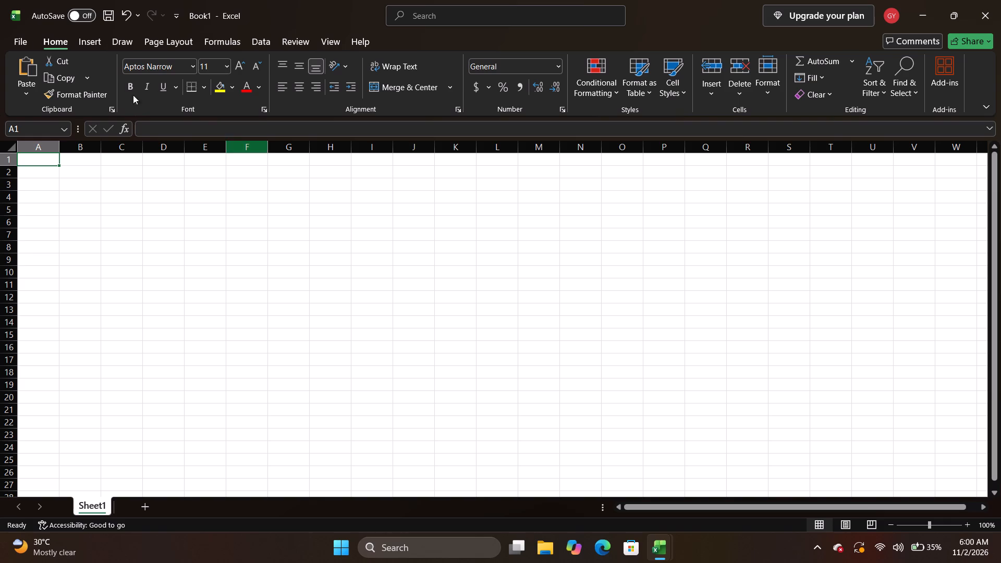
{"action": "left_click", "coordinate": [25, 31]}
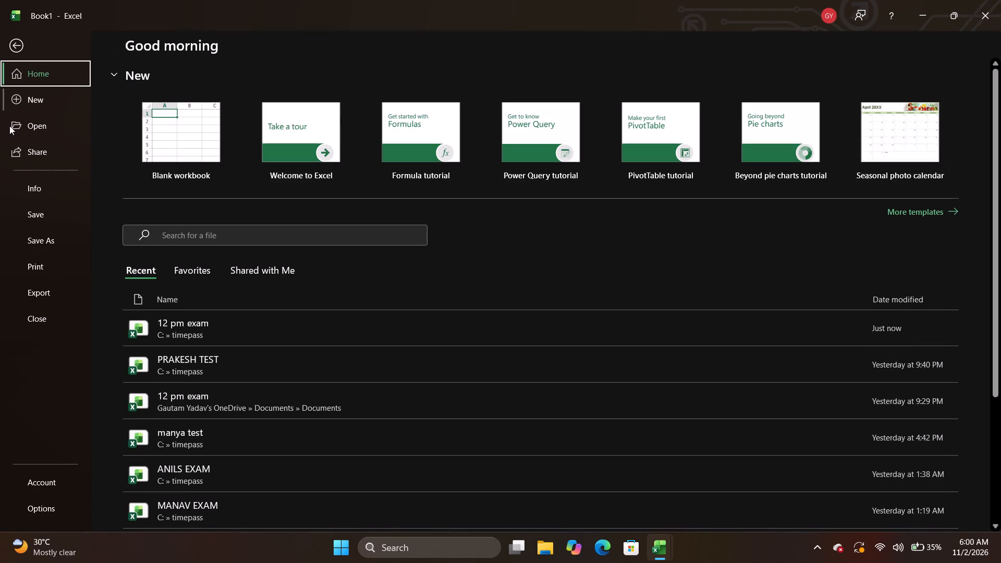
{"action": "left_click", "coordinate": [16, 106]}
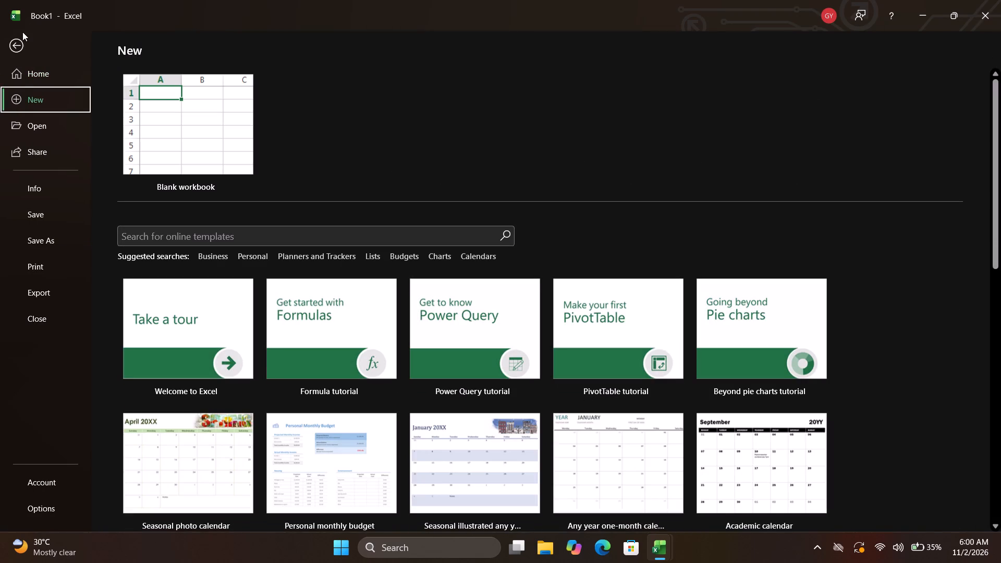
{"action": "left_click", "coordinate": [30, 71]}
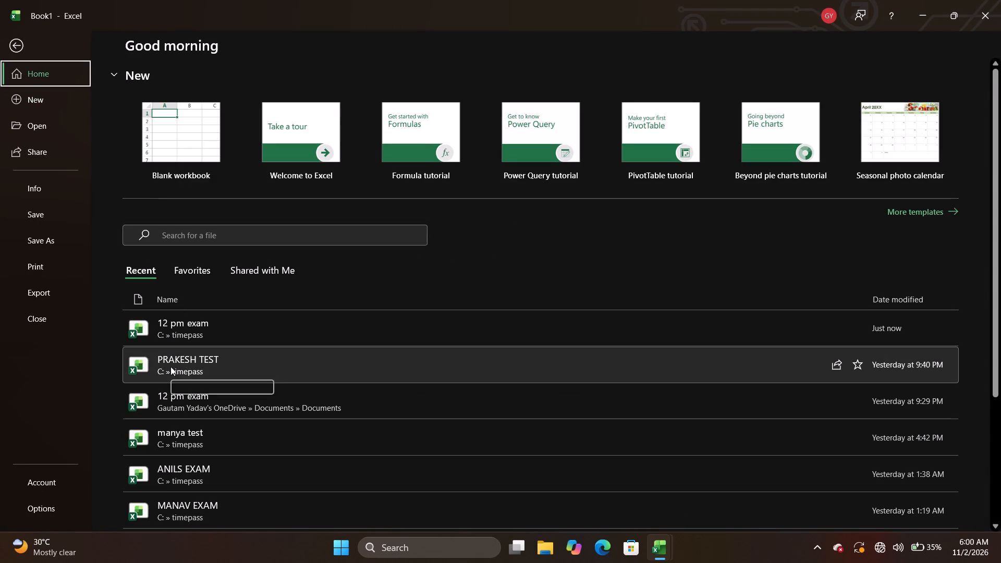
{"action": "scroll", "coordinate": [170, 366], "scroll_direction": "down", "scroll_amount": 1}
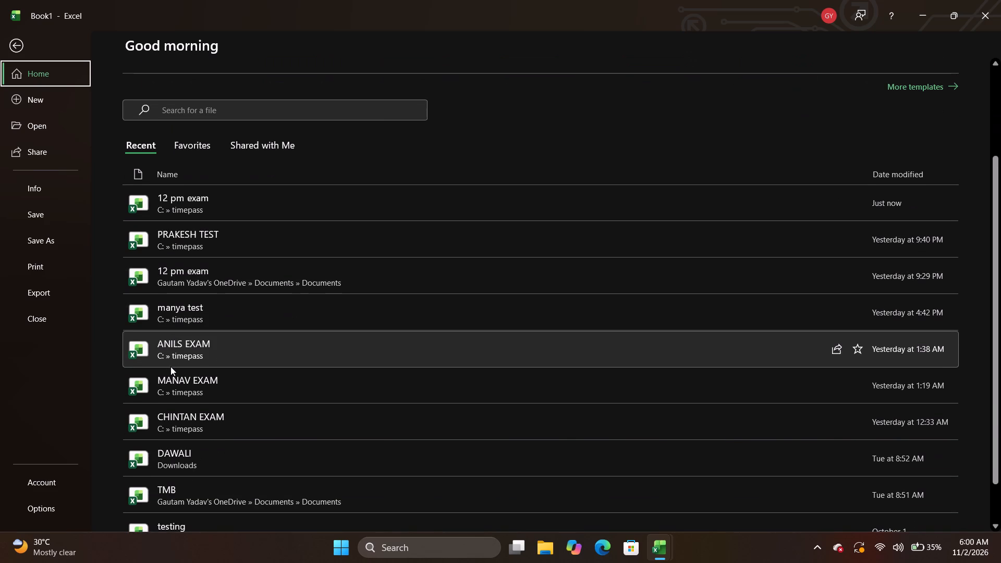
{"action": "scroll", "coordinate": [170, 366], "scroll_direction": "down", "scroll_amount": 1}
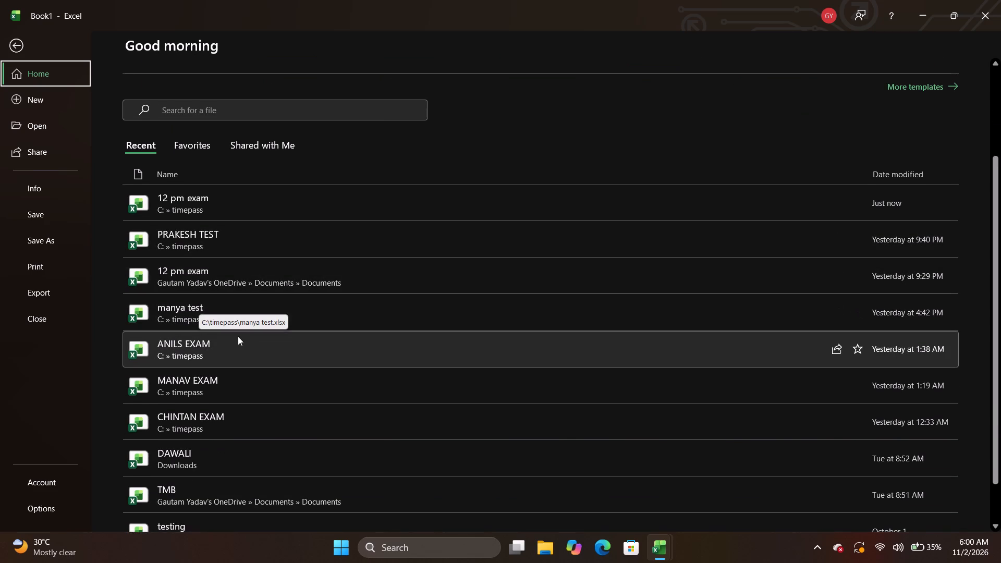
{"action": "scroll", "coordinate": [264, 376], "scroll_direction": "down", "scroll_amount": 1}
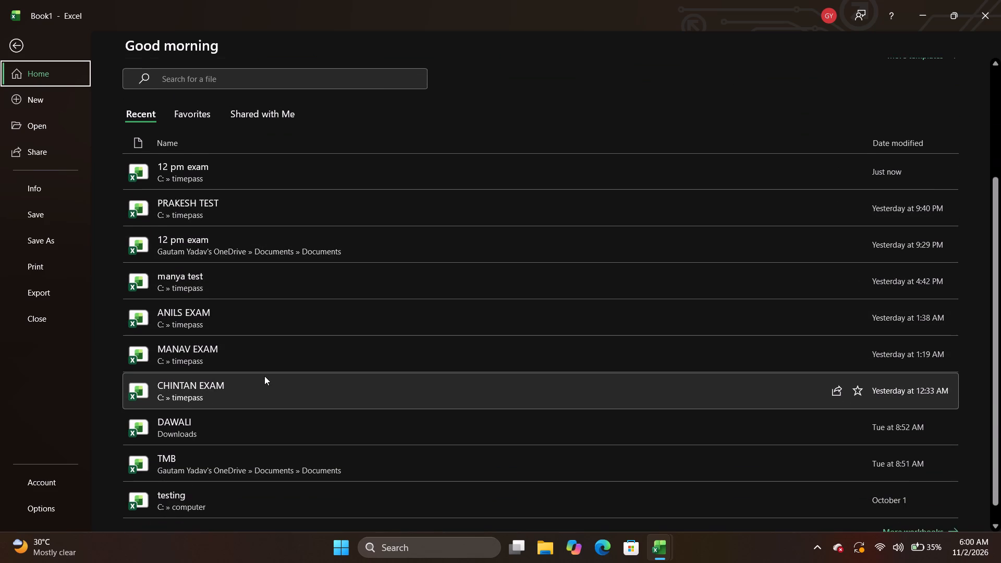
{"action": "scroll", "coordinate": [264, 376], "scroll_direction": "down", "scroll_amount": 1}
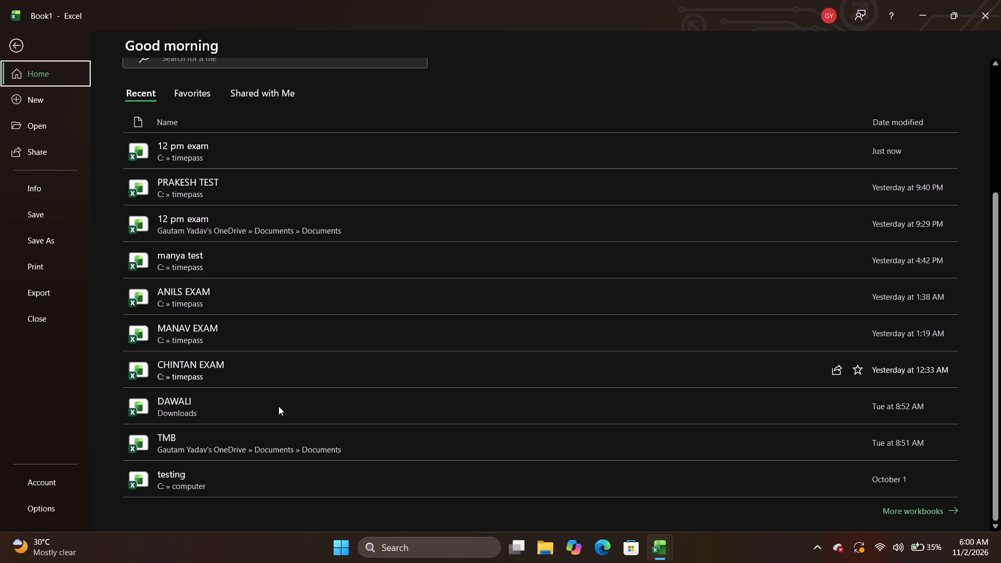
{"action": "scroll", "coordinate": [264, 443], "scroll_direction": "down", "scroll_amount": 3}
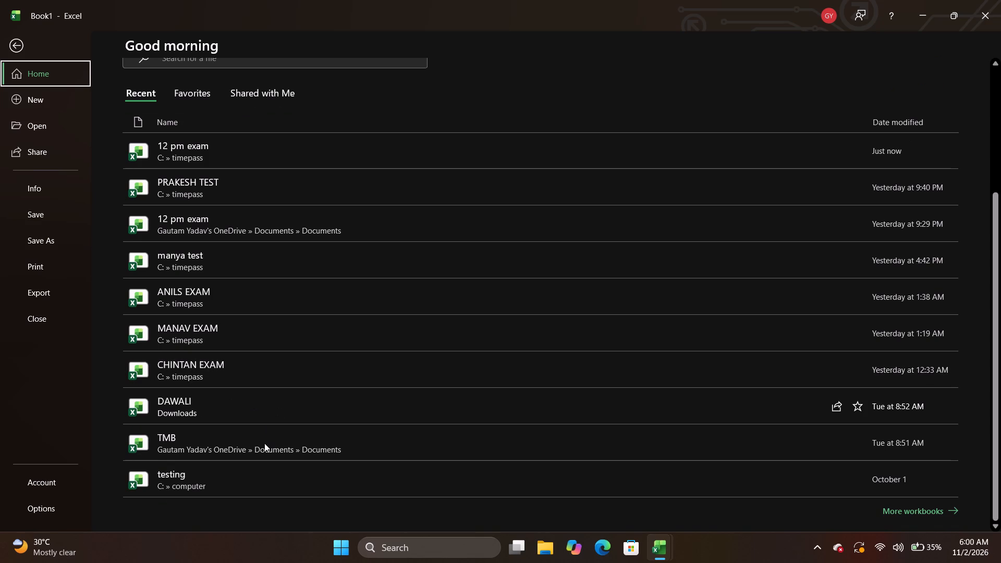
{"action": "scroll", "coordinate": [264, 443], "scroll_direction": "down", "scroll_amount": 1}
{"action": "left_click", "coordinate": [995, 17]}
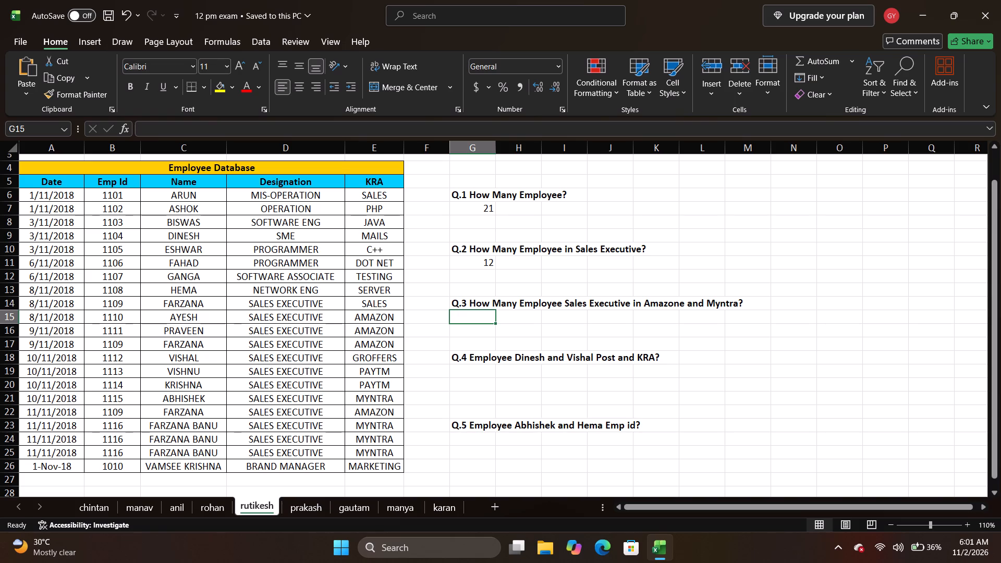
Start a COUNTIFS formula in G15 under Q.3, using designations D6:D26 as the first range and D16 (SALES EXECUTIVE) as its criterion.
{"action": "scroll", "coordinate": [492, 339], "scroll_direction": "down", "scroll_amount": 1}
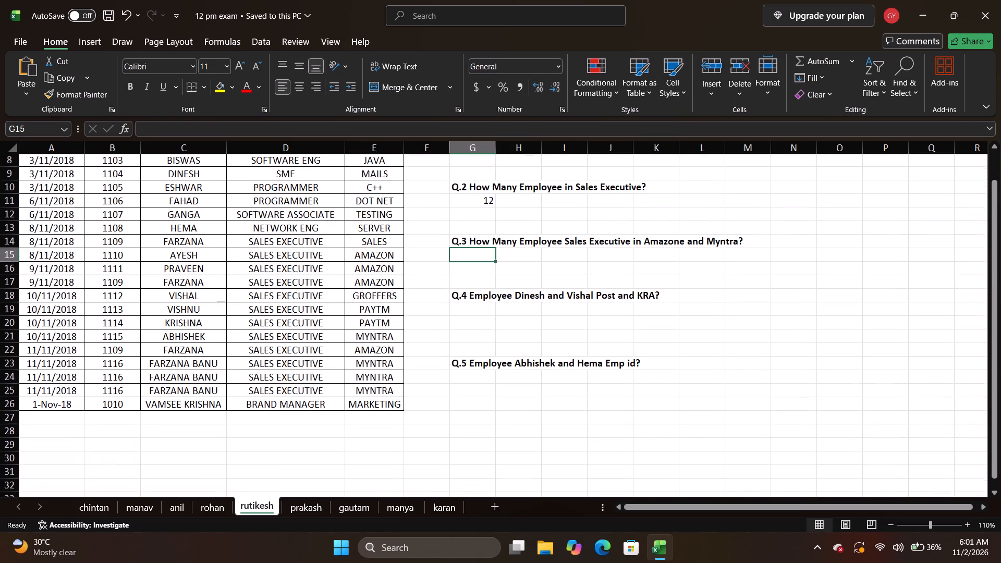
{"action": "scroll", "coordinate": [492, 339], "scroll_direction": "down", "scroll_amount": 2}
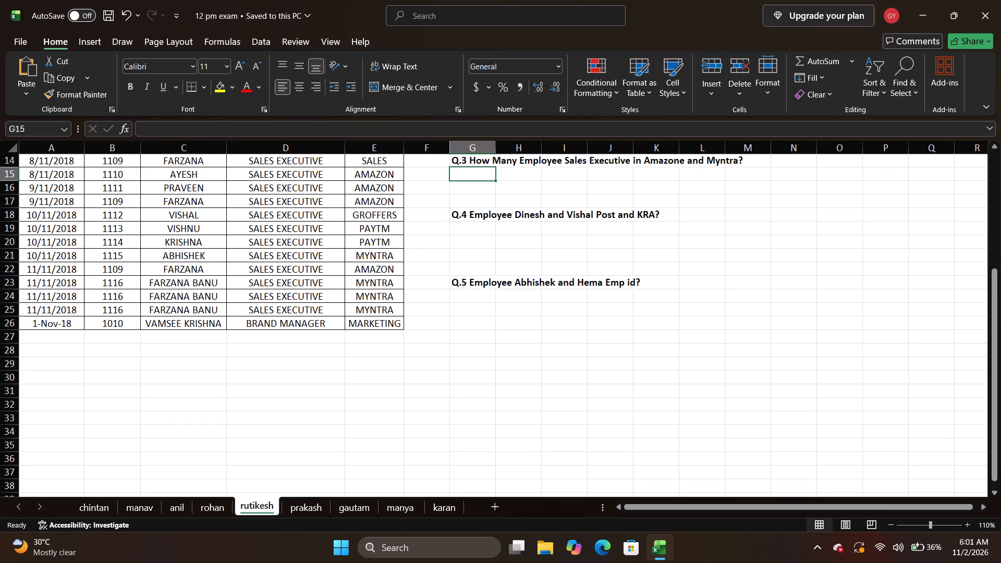
{"action": "scroll", "coordinate": [492, 339], "scroll_direction": "up", "scroll_amount": 1}
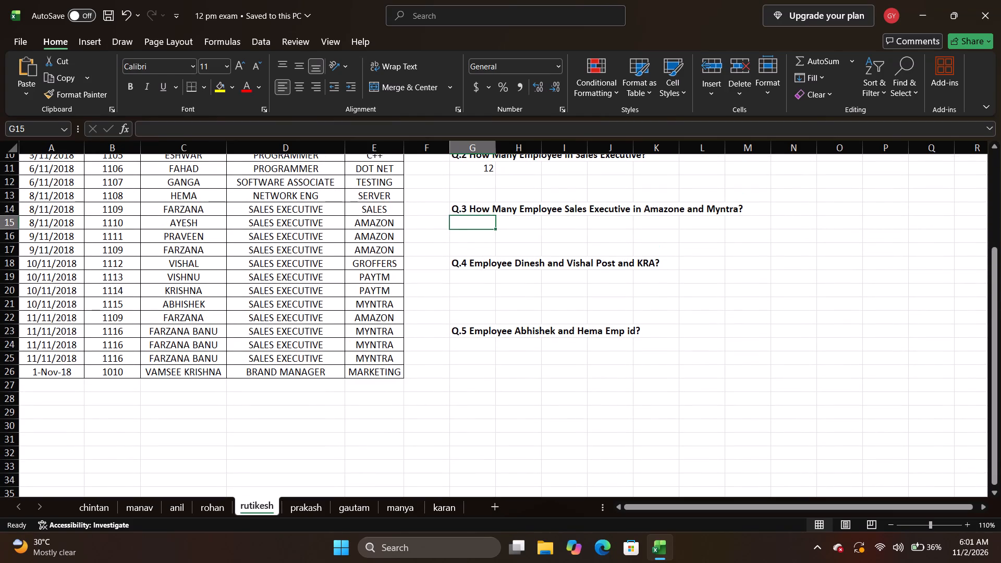
{"action": "key", "text": "equal"}
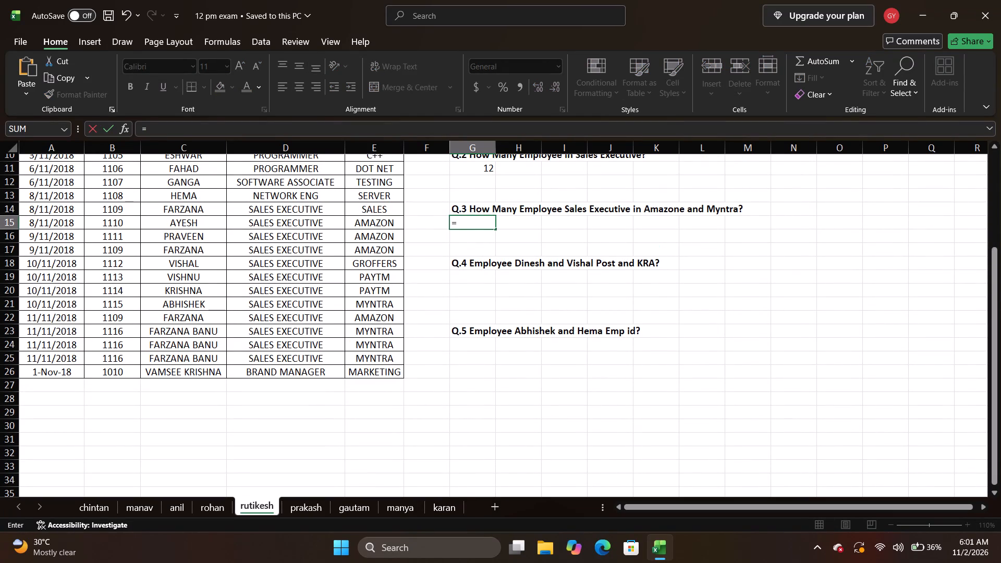
{"action": "key", "text": "c"}
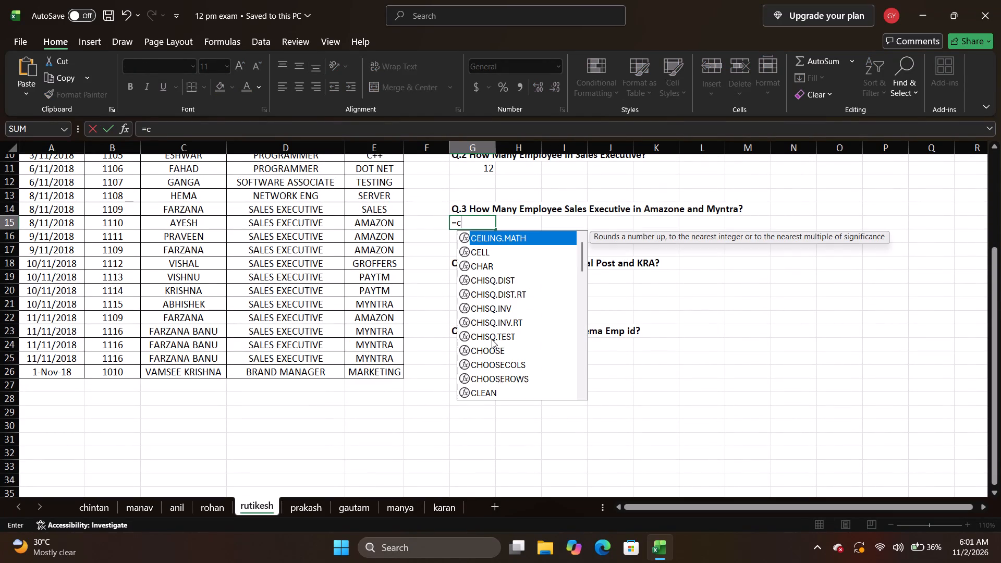
{"action": "type", "text": "ount"}
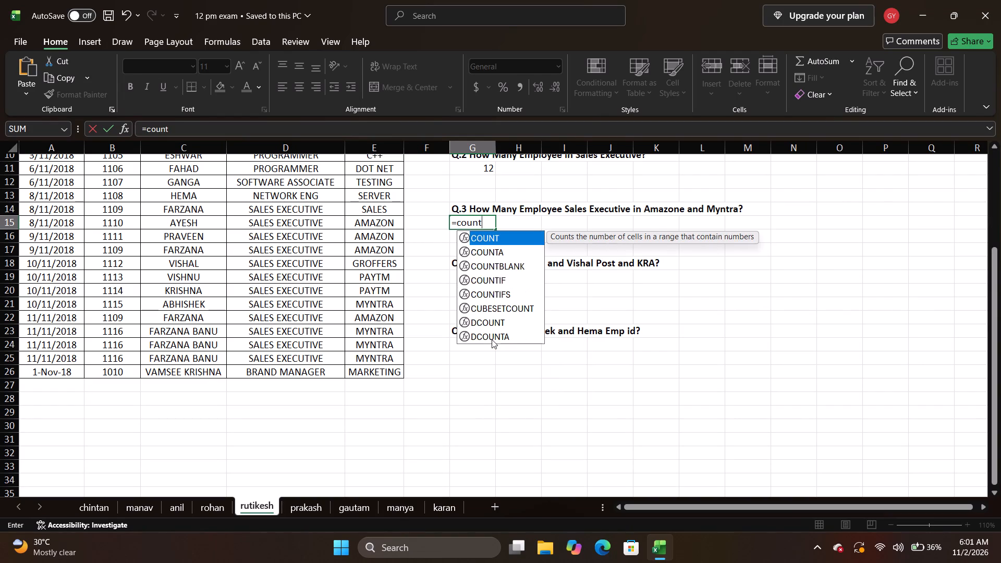
{"action": "key", "text": "Down"}
{"action": "key", "text": "Down"}
{"action": "key", "text": "Down"}
{"action": "key", "text": "Down"}
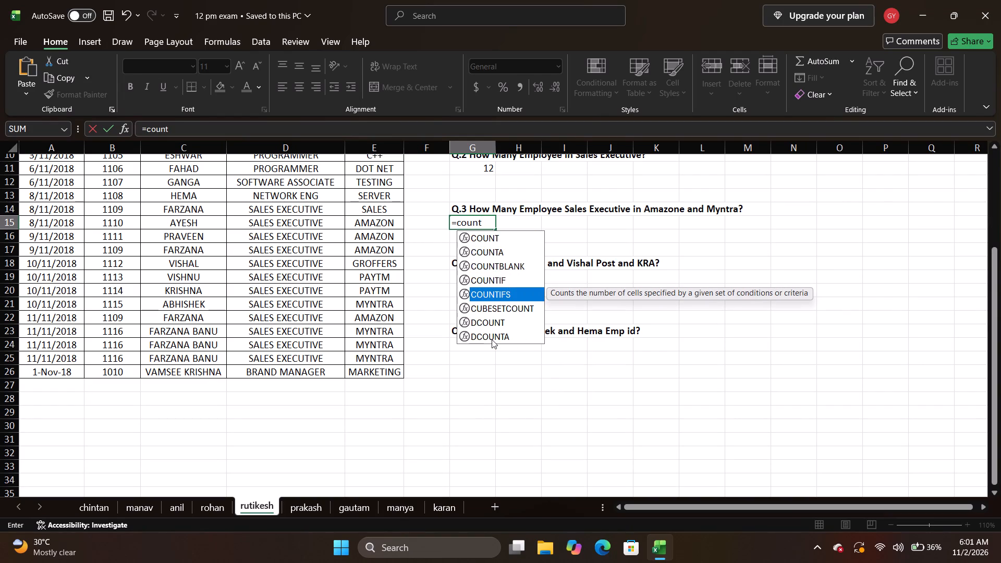
{"action": "key", "text": "Tab"}
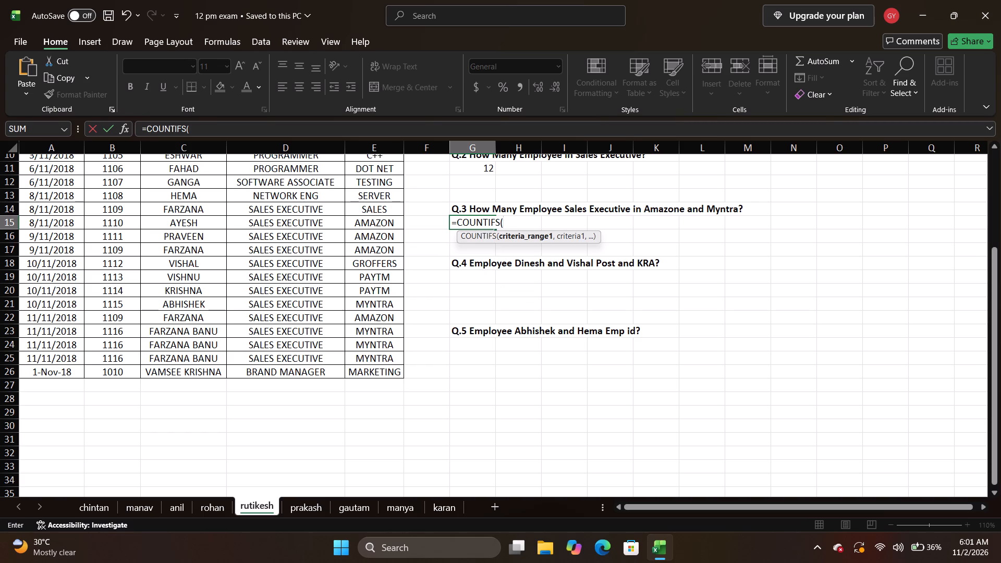
{"action": "scroll", "coordinate": [185, 264], "scroll_direction": "up", "scroll_amount": 2}
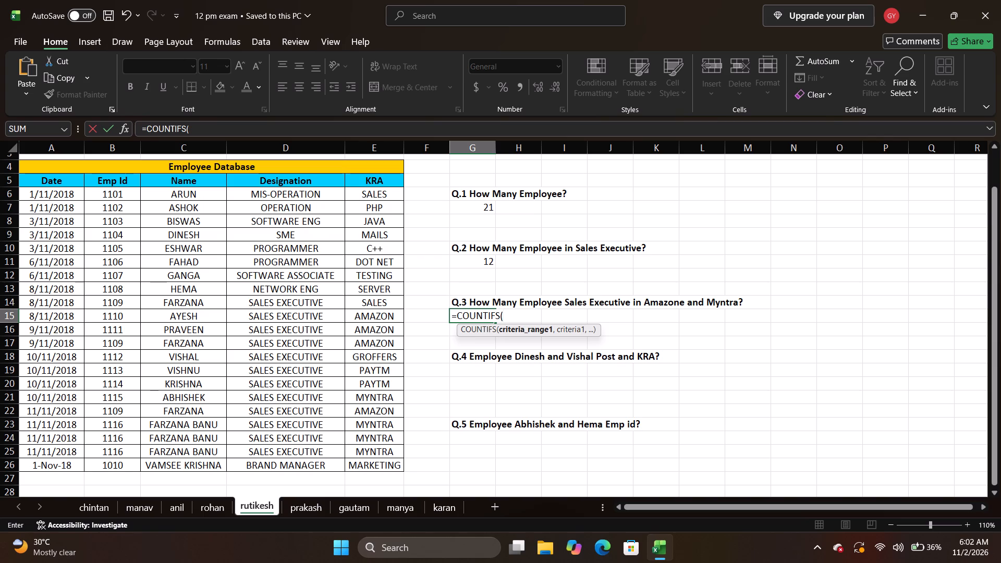
{"action": "left_click_drag", "start_coordinate": [327, 193], "coordinate": [320, 472]}
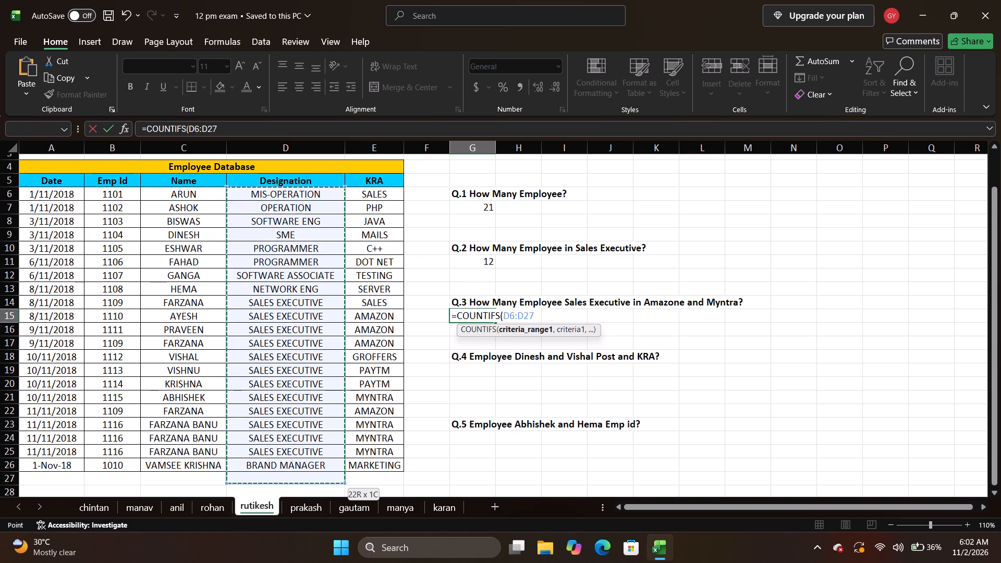
{"action": "left_click_drag", "start_coordinate": [320, 472], "coordinate": [321, 448]}
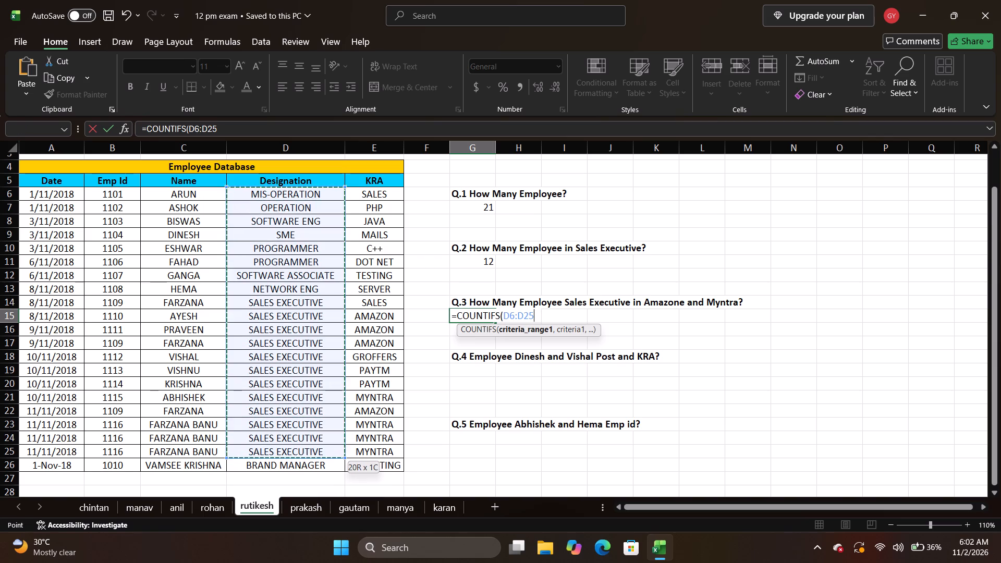
{"action": "left_click_drag", "start_coordinate": [321, 448], "coordinate": [323, 470]}
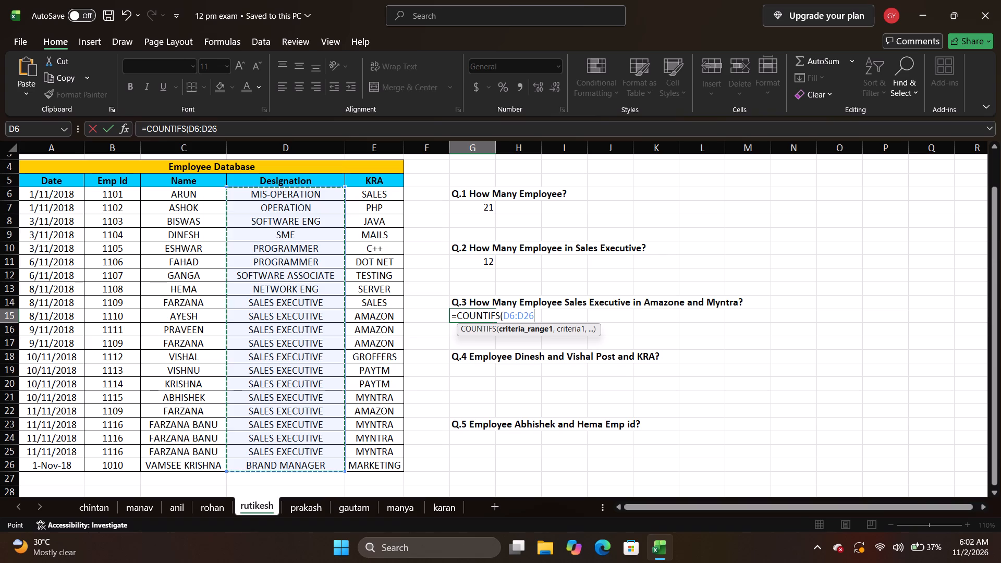
{"action": "key", "text": "comma"}
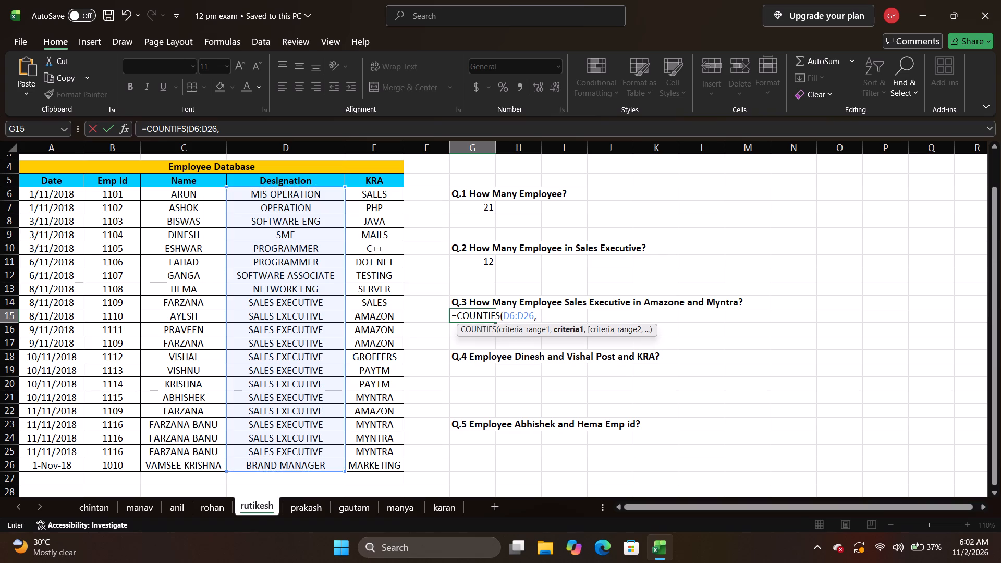
{"action": "left_click", "coordinate": [286, 323]}
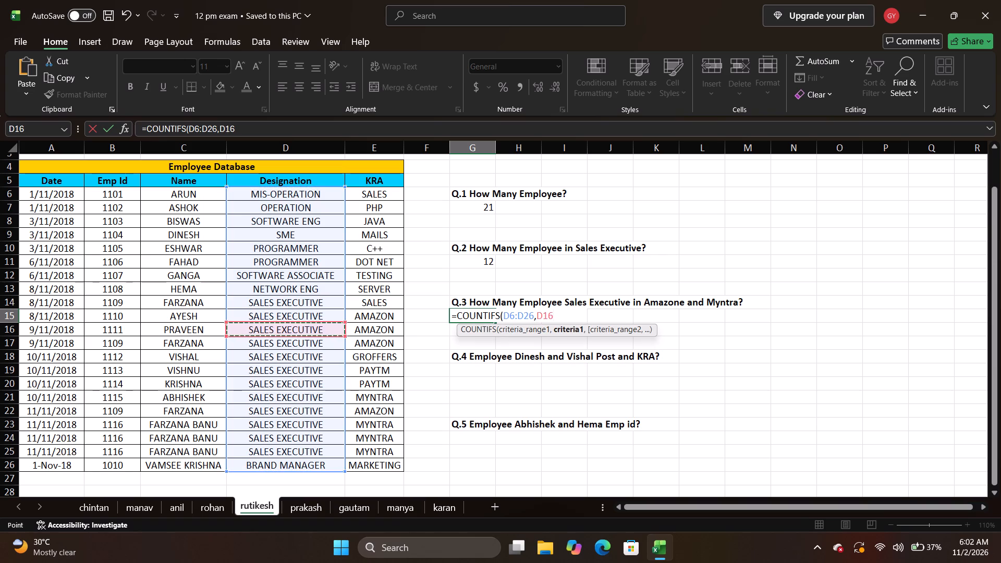
{"action": "key", "text": "period"}
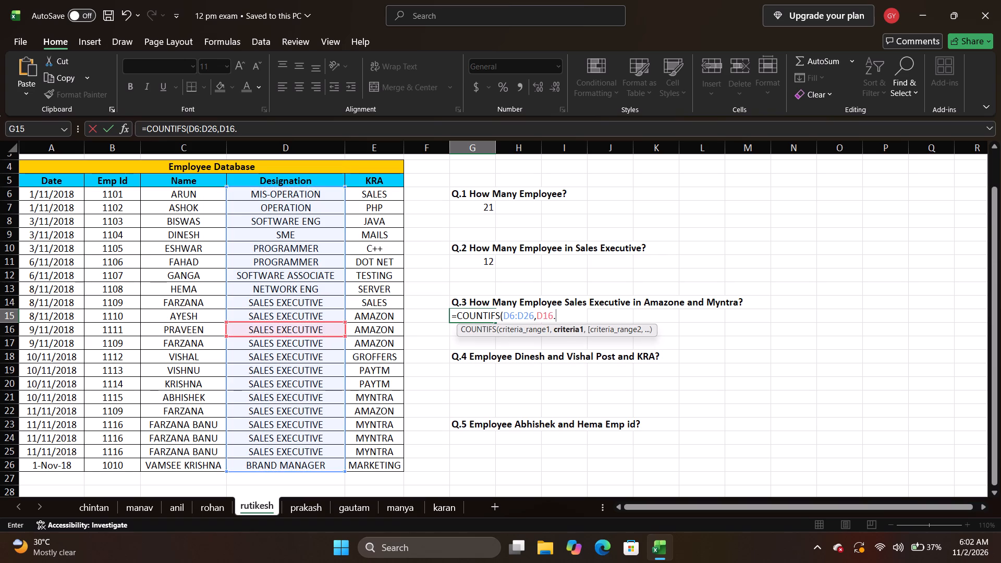
{"action": "right_click", "coordinate": [345, 232]}
{"action": "key", "text": "BackSpace"}
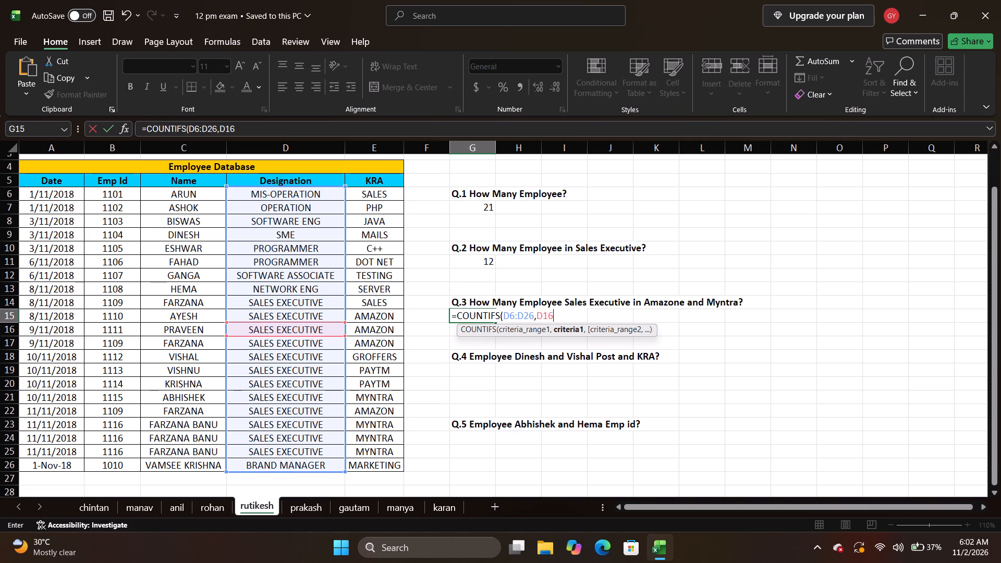
Complete the G15 COUNTIFS formula with KRA range E6:E26 as the second range and E16 (AMAZON) as its criterion.
{"action": "key", "text": "comma"}
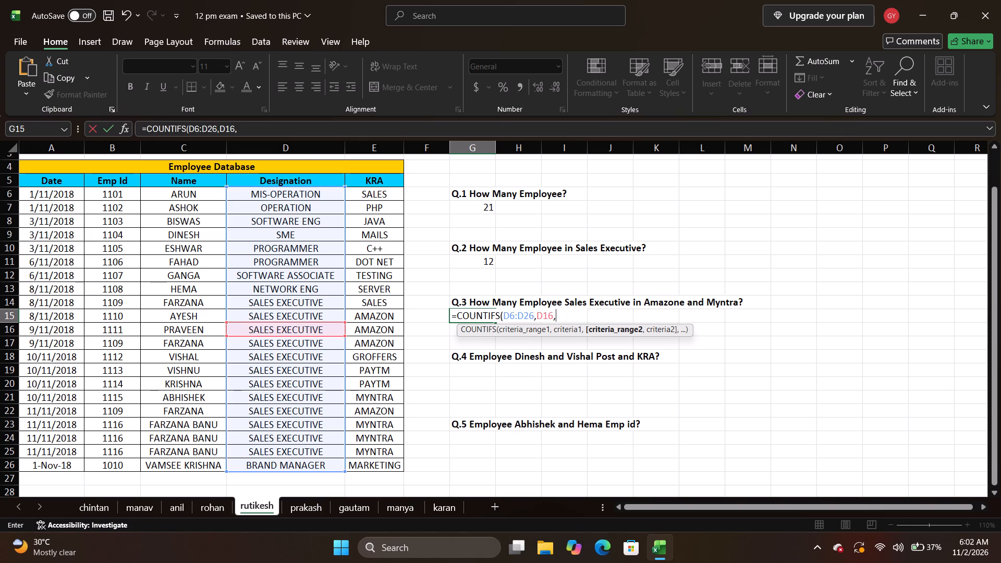
{"action": "left_click_drag", "start_coordinate": [373, 194], "coordinate": [379, 464]}
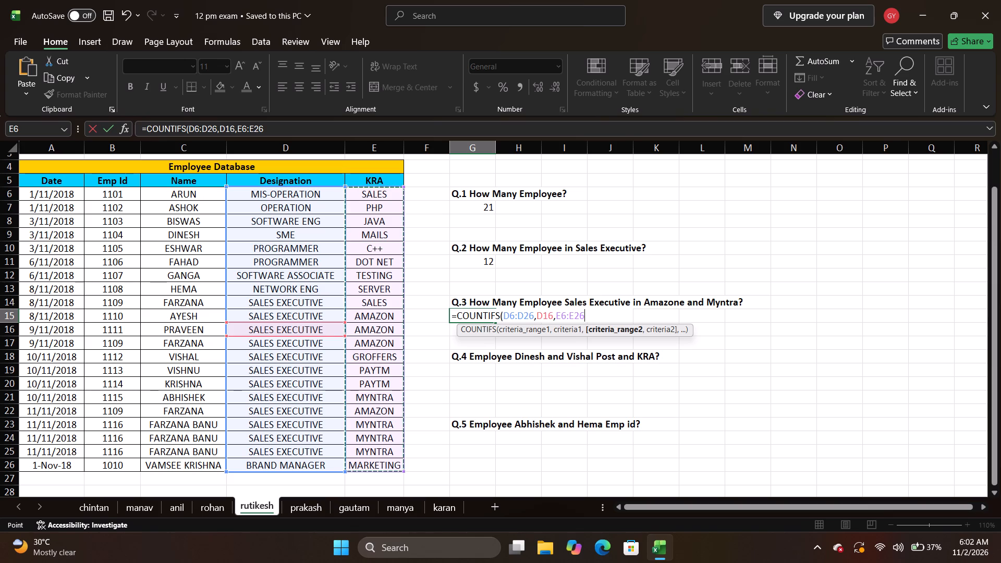
{"action": "left_click", "coordinate": [363, 409]}
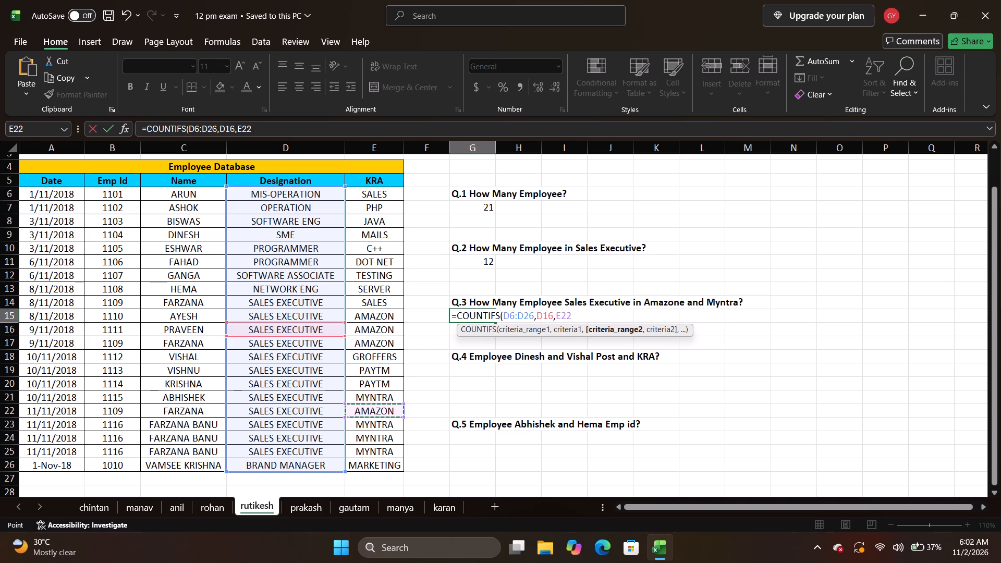
{"action": "left_click_drag", "start_coordinate": [372, 199], "coordinate": [375, 326]}
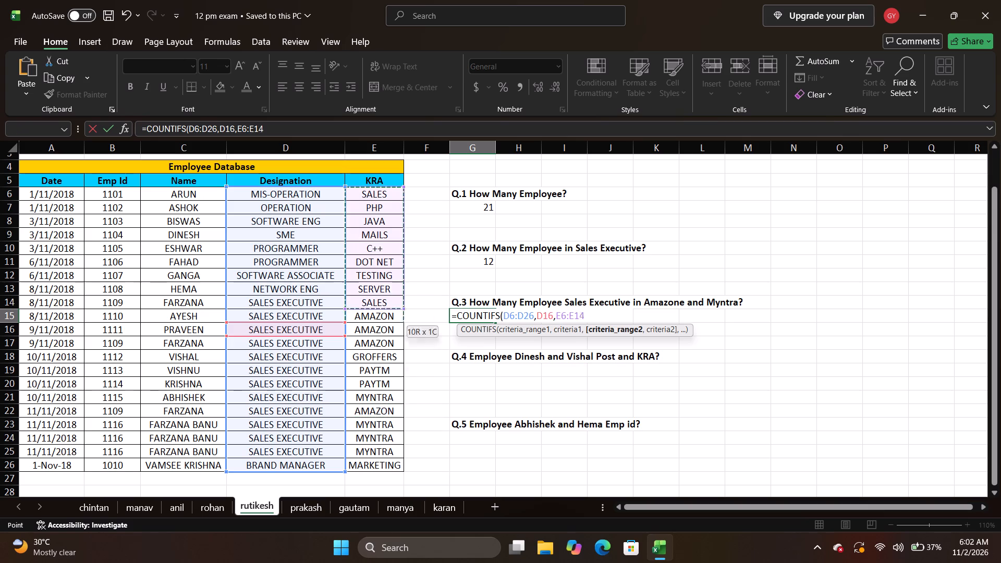
{"action": "left_click_drag", "start_coordinate": [375, 326], "coordinate": [357, 468]}
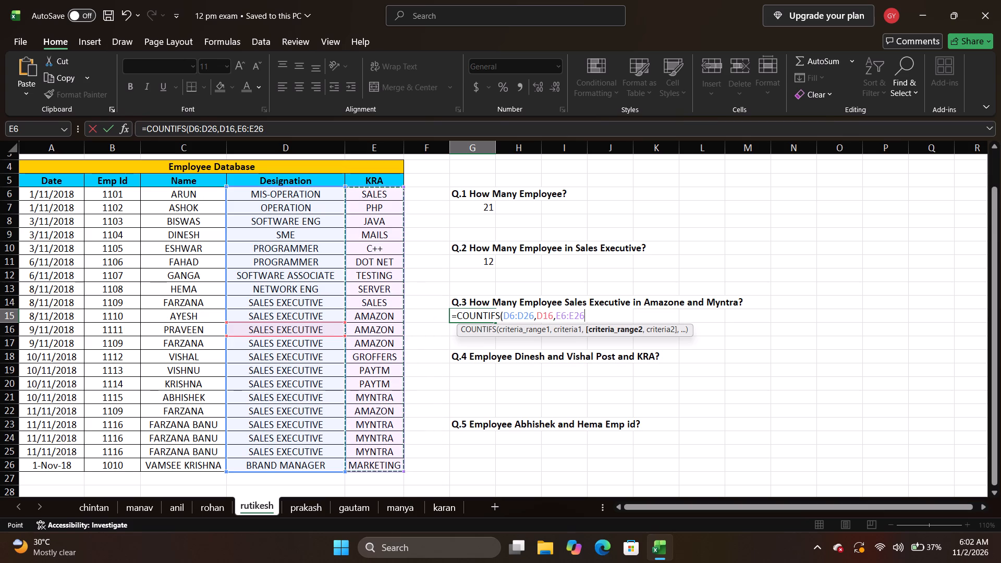
{"action": "key", "text": "period"}
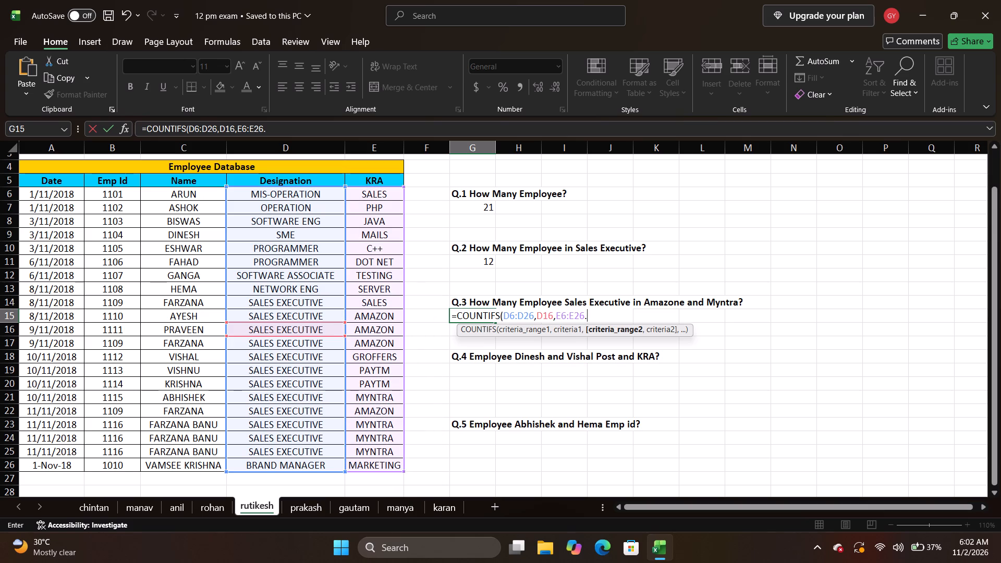
{"action": "key", "text": "BackSpace"}
{"action": "key", "text": "comma"}
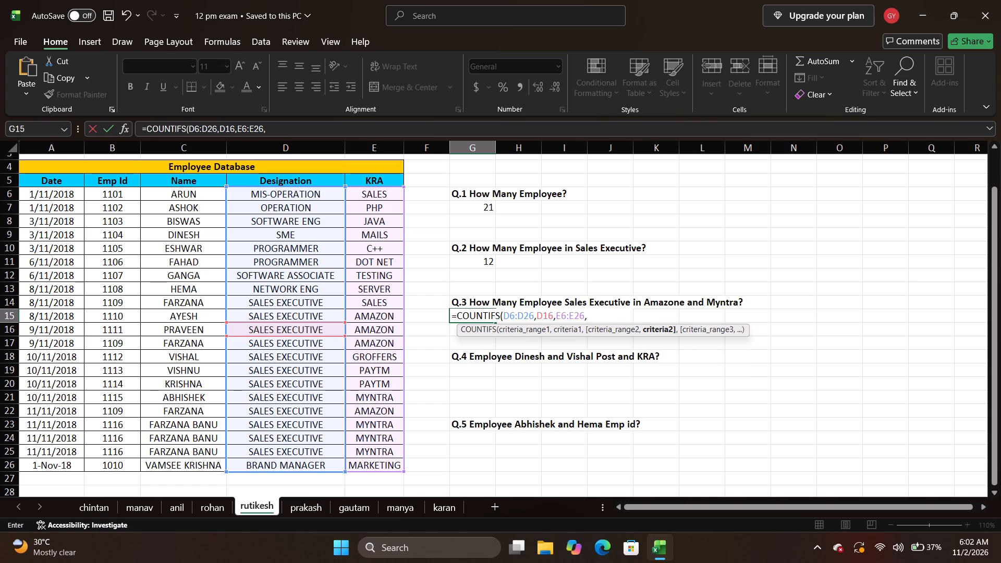
{"action": "left_click", "coordinate": [378, 326]}
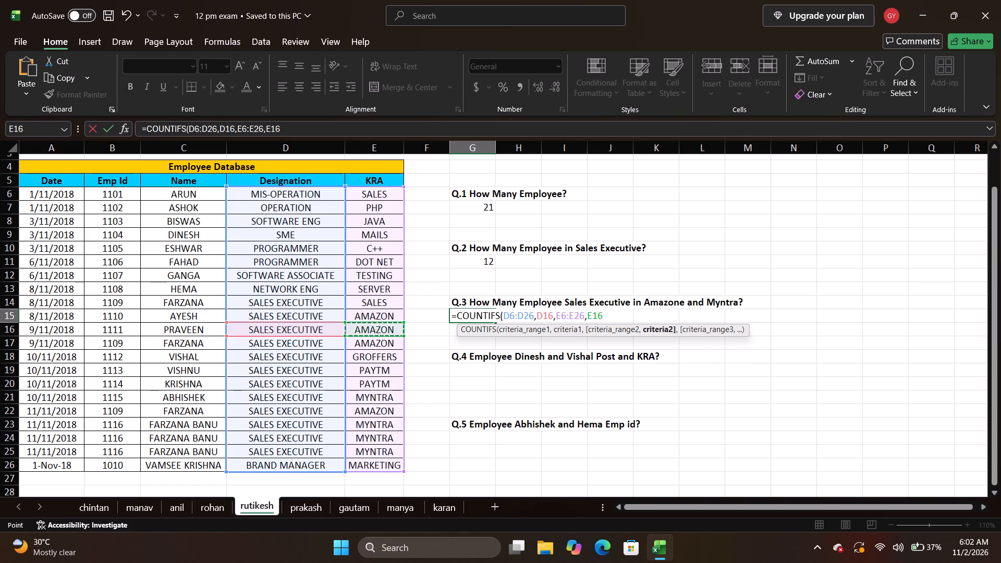
{"action": "key", "text": "Return"}
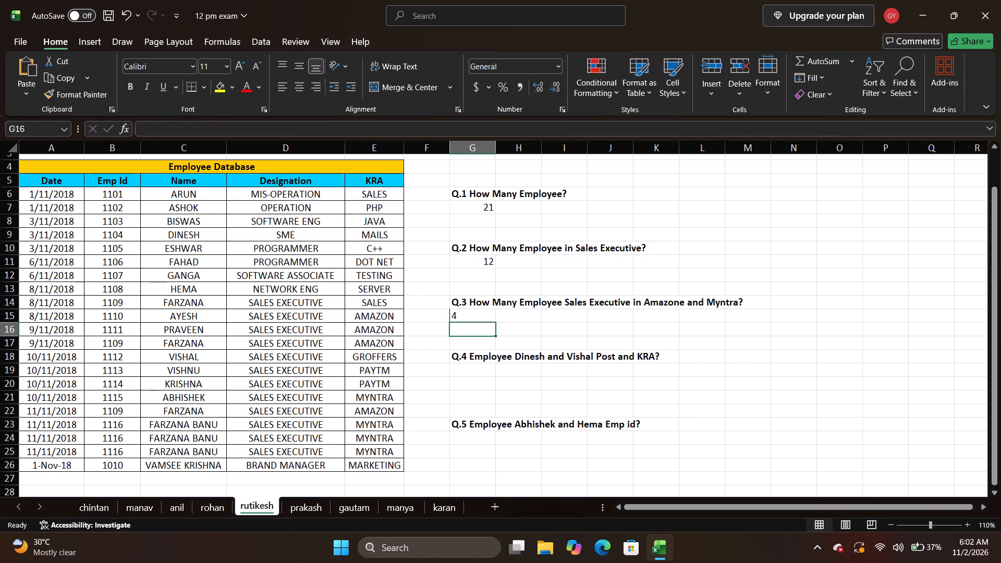
Label the Q.3 answer rows by entering "amazon" in H15 and "myntra" in H16.
{"action": "left_click", "coordinate": [502, 317]}
{"action": "key", "text": "a"}
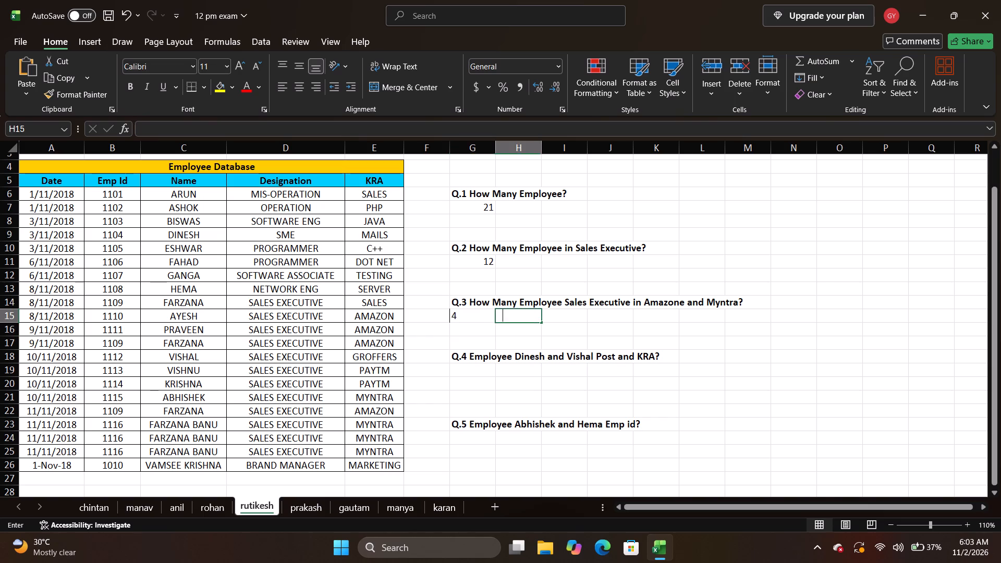
{"action": "type", "text": "maz"}
{"action": "type", "text": "on"}
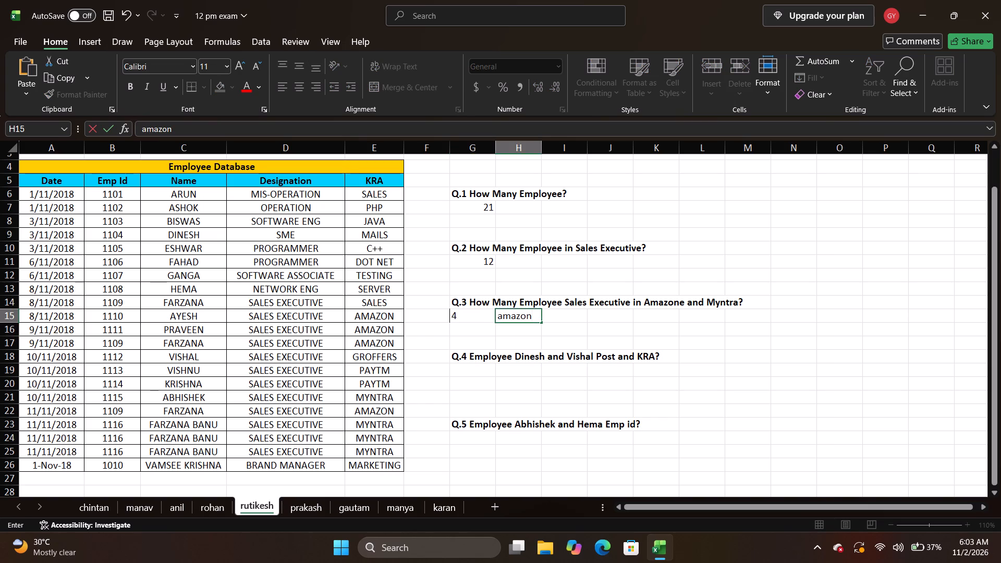
{"action": "key", "text": "Down"}
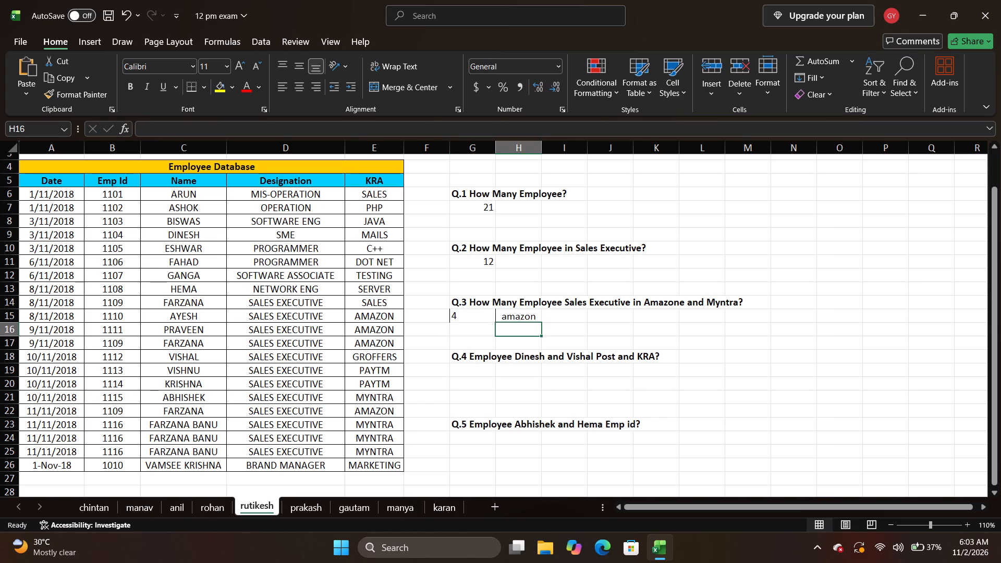
{"action": "key", "text": "m"}
{"action": "type", "text": "yntra"}
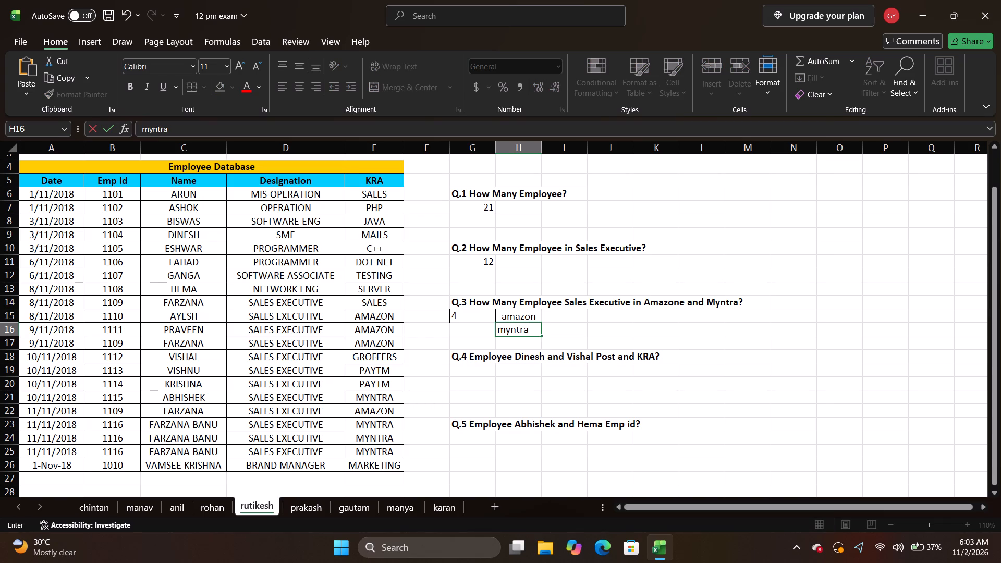
{"action": "key", "text": "Left"}
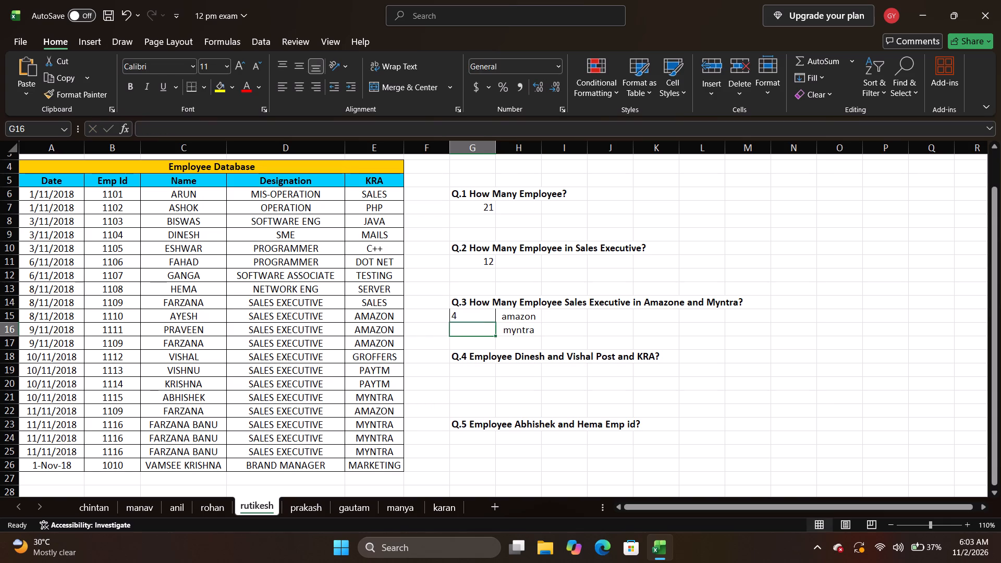
Start a COUNTIFS formula in G16 beside the myntra label, with designations D6:D26 as the first criteria range.
{"action": "key", "text": "equal"}
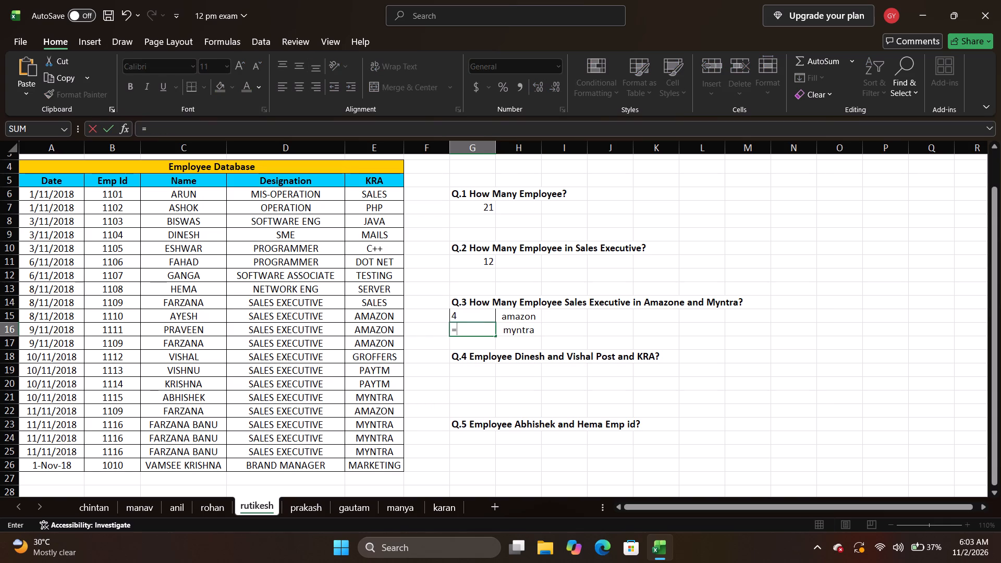
{"action": "key", "text": "c"}
{"action": "type", "text": "ouny"}
{"action": "key", "text": "BackSpace"}
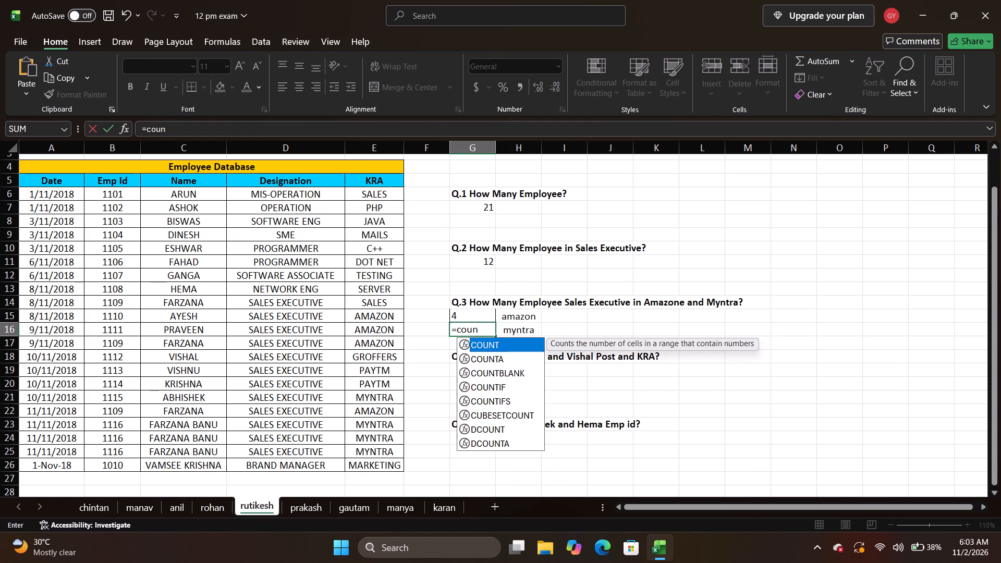
{"action": "key", "text": "Down"}
{"action": "key", "text": "Down"}
{"action": "key", "text": "Down"}
{"action": "key", "text": "Down"}
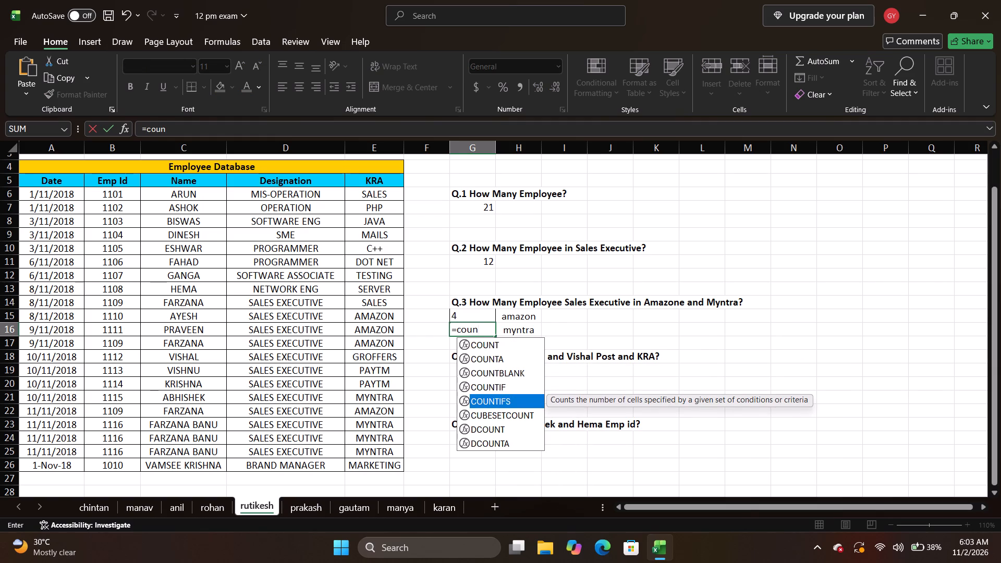
{"action": "key", "text": "Tab"}
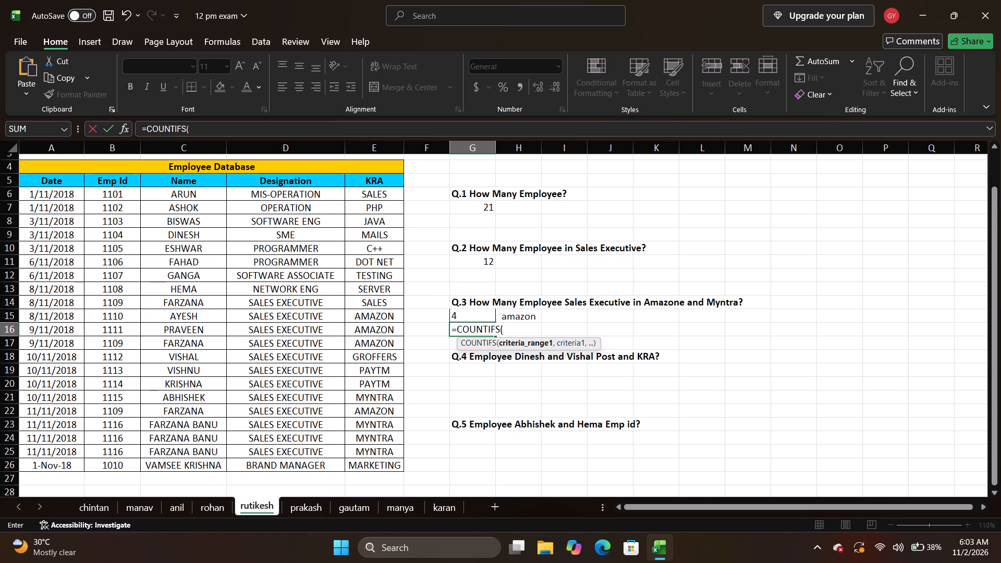
{"action": "left_click_drag", "start_coordinate": [283, 197], "coordinate": [292, 469]}
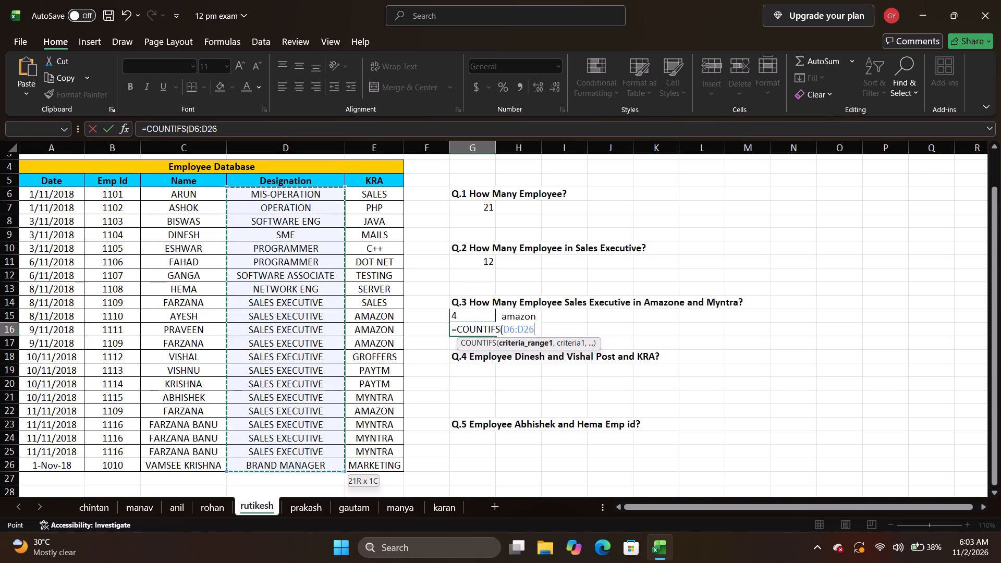
{"action": "left_click_drag", "start_coordinate": [292, 469], "coordinate": [295, 462]}
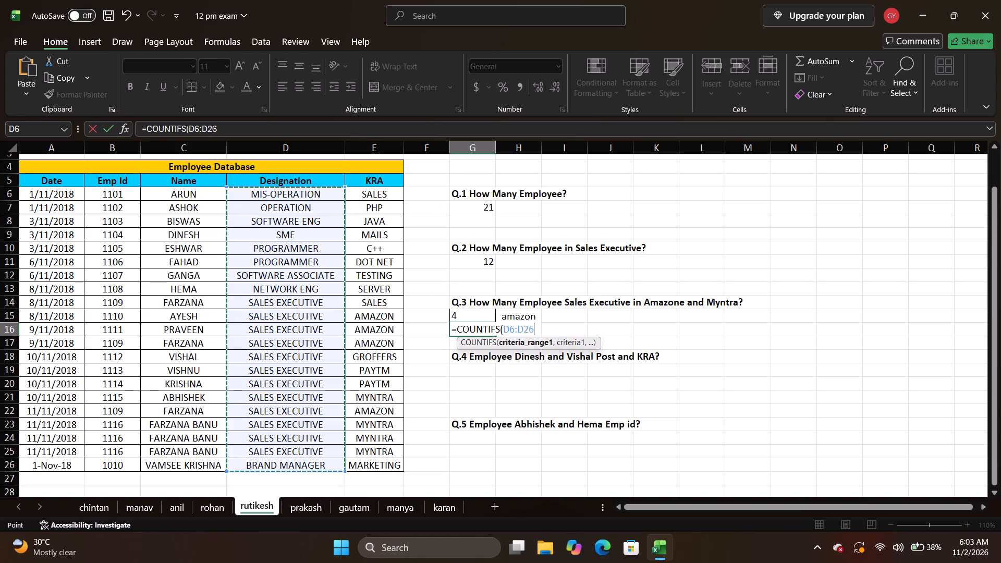
{"action": "left_click", "coordinate": [300, 312]}
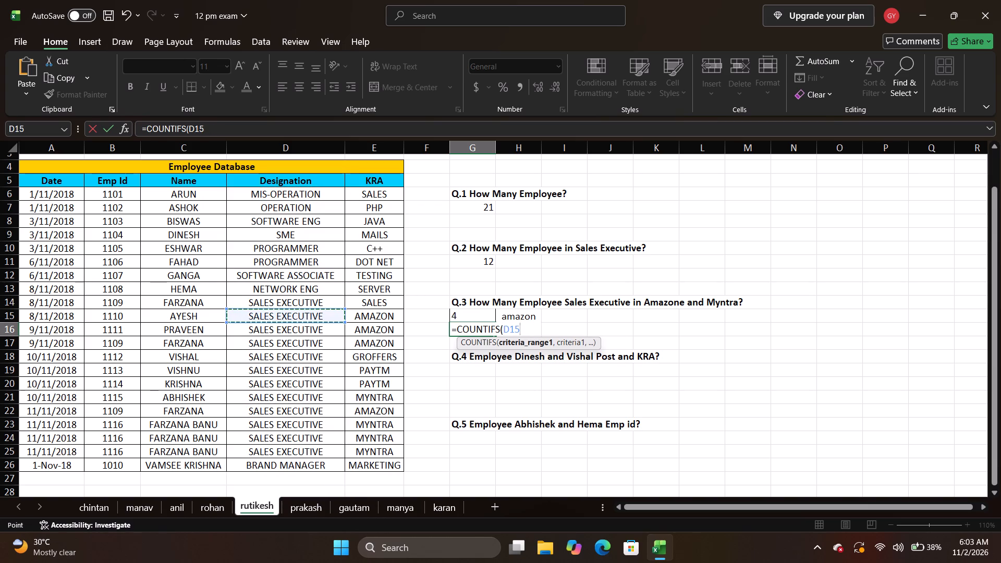
{"action": "left_click_drag", "start_coordinate": [291, 189], "coordinate": [294, 391]}
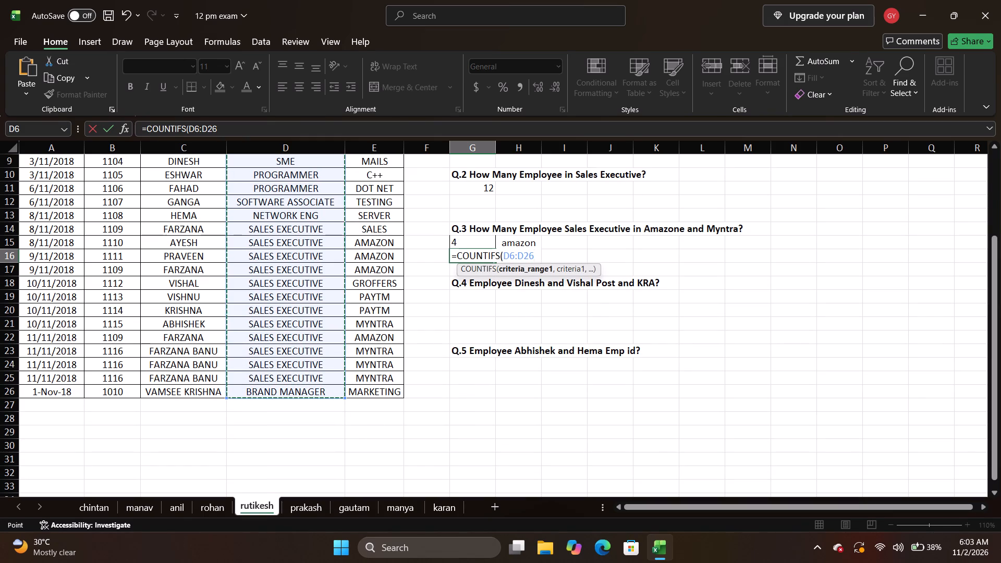
{"action": "key", "text": "comma"}
Use D16 (SALES EXECUTIVE) as the first criterion in the G16 COUNTIFS formula.
{"action": "scroll", "coordinate": [294, 391], "scroll_direction": "up", "scroll_amount": 2}
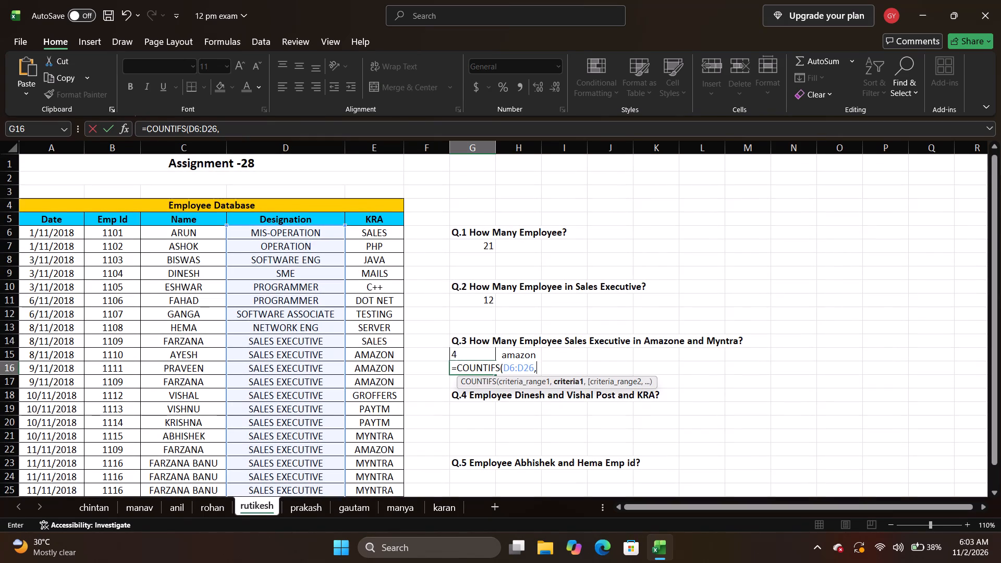
{"action": "left_click", "coordinate": [263, 383]}
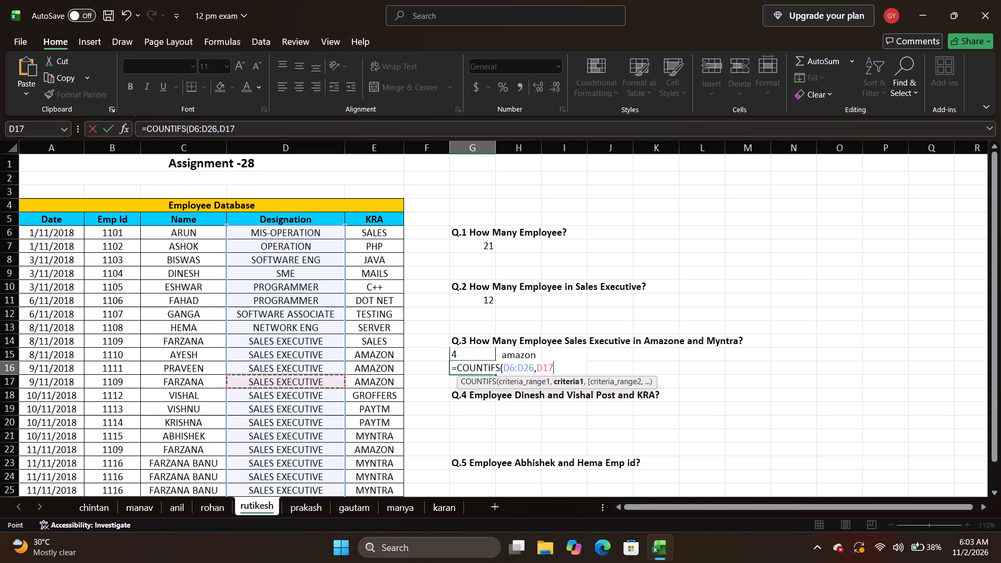
{"action": "left_click_drag", "start_coordinate": [373, 230], "coordinate": [352, 371]}
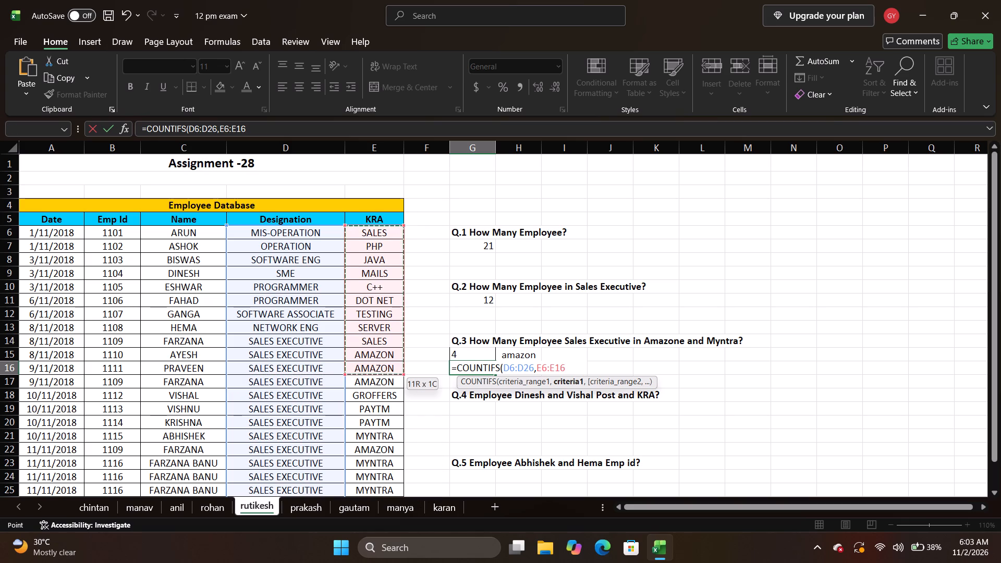
{"action": "left_click_drag", "start_coordinate": [352, 371], "coordinate": [350, 371]}
{"action": "left_click", "coordinate": [307, 363]}
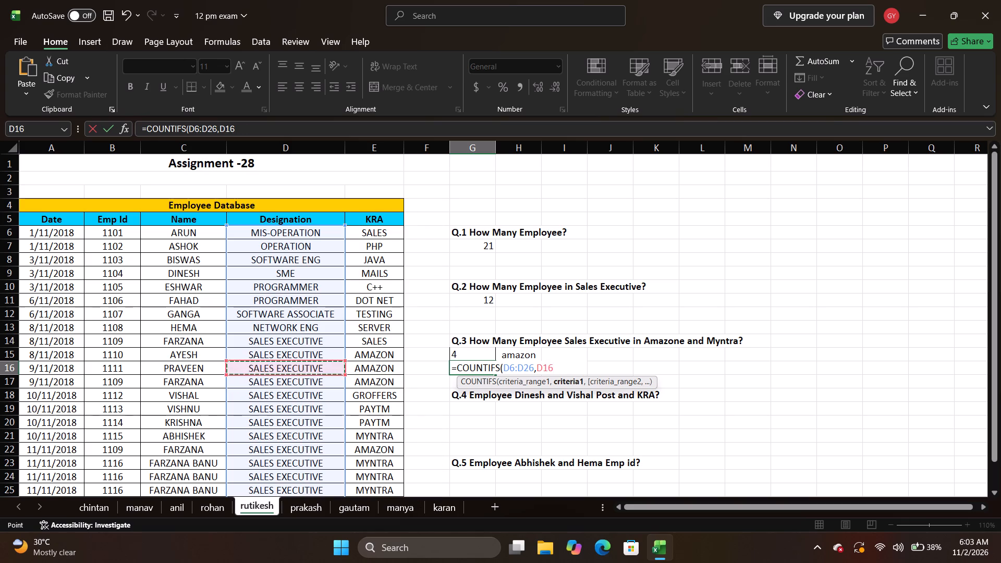
{"action": "key", "text": "comma"}
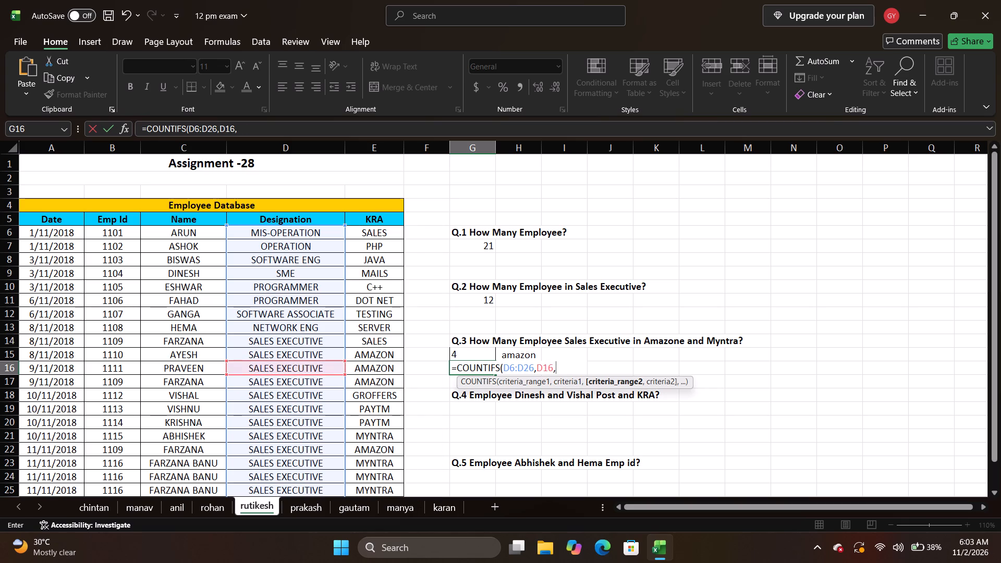
Complete the G16 COUNTIFS formula with KRA range E6:E26 as the second range and a MYNTRA cell as its criterion.
{"action": "left_click_drag", "start_coordinate": [373, 227], "coordinate": [374, 458]}
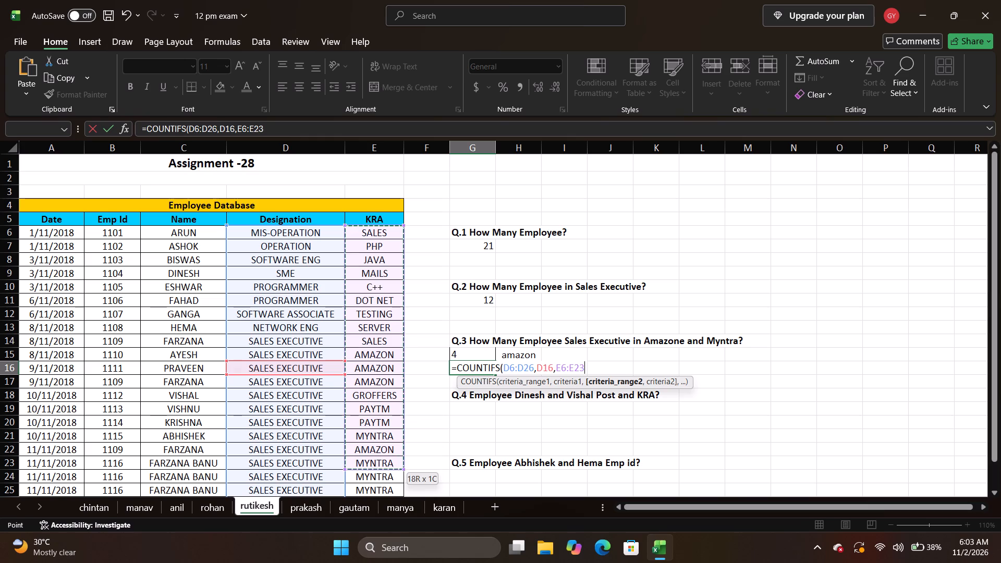
{"action": "left_click_drag", "start_coordinate": [374, 458], "coordinate": [357, 421]}
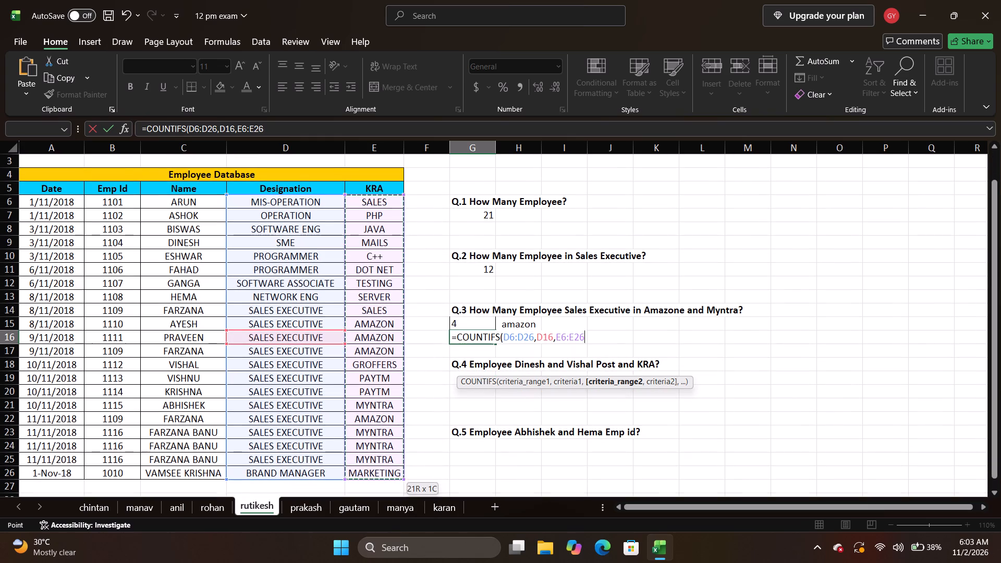
{"action": "left_click_drag", "start_coordinate": [357, 421], "coordinate": [365, 473]}
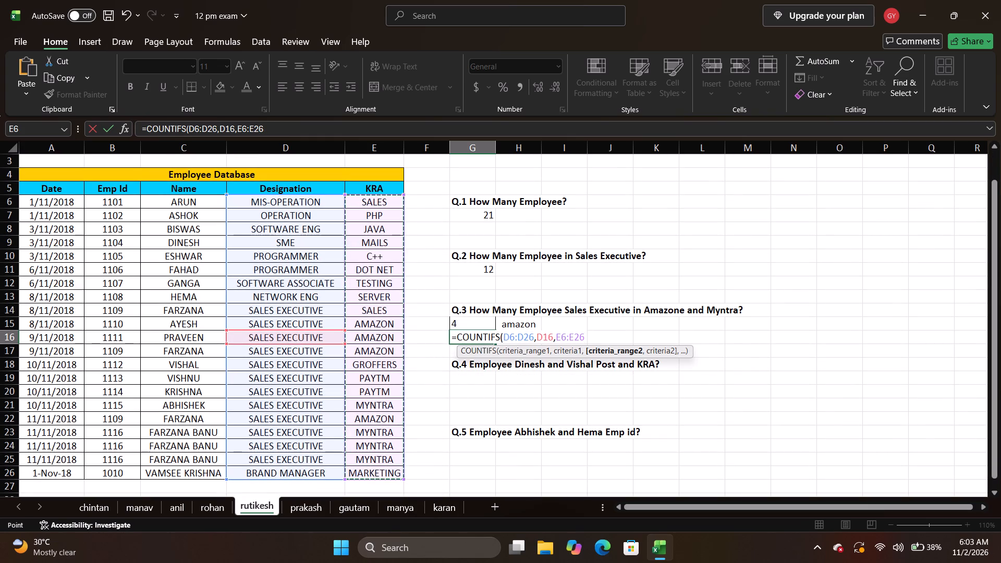
{"action": "key", "text": "comma"}
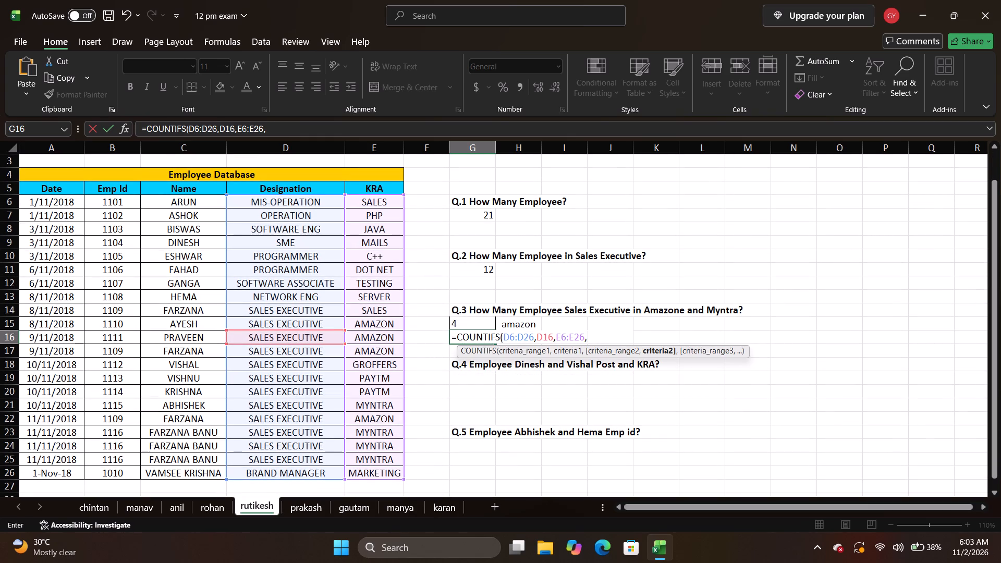
{"action": "left_click", "coordinate": [369, 438]}
{"action": "key", "text": "Return"}
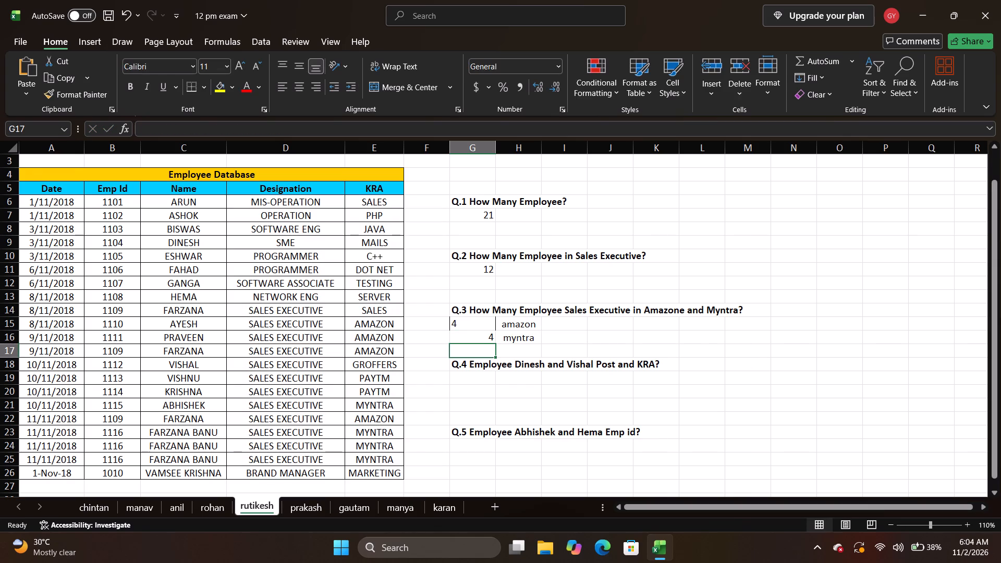
Start a VLOOKUP formula in G19 under Q.4, using C9 (DINESH) as the lookup value.
{"action": "scroll", "coordinate": [436, 433], "scroll_direction": "down", "scroll_amount": 1}
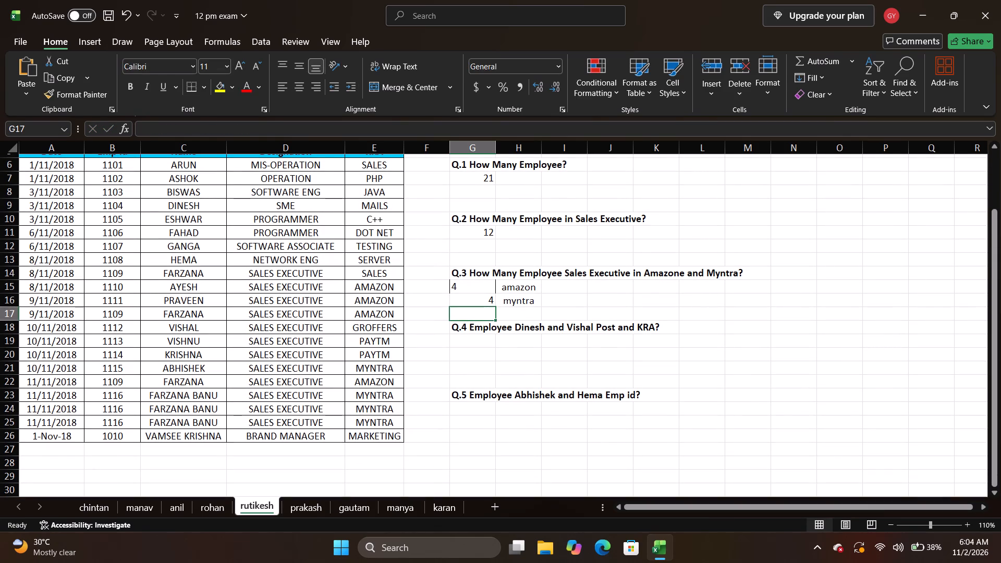
{"action": "left_click", "coordinate": [492, 342]}
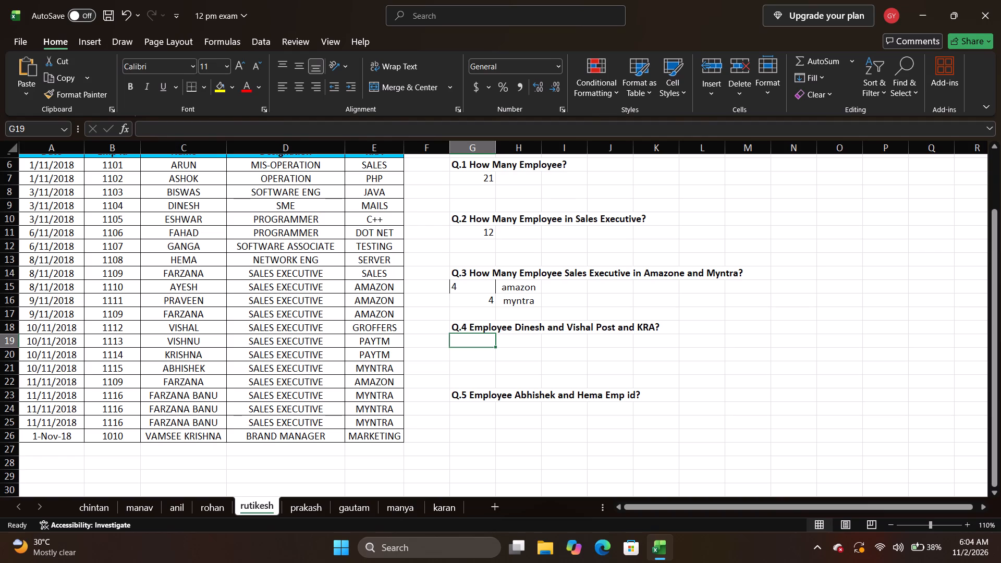
{"action": "key", "text": "equal"}
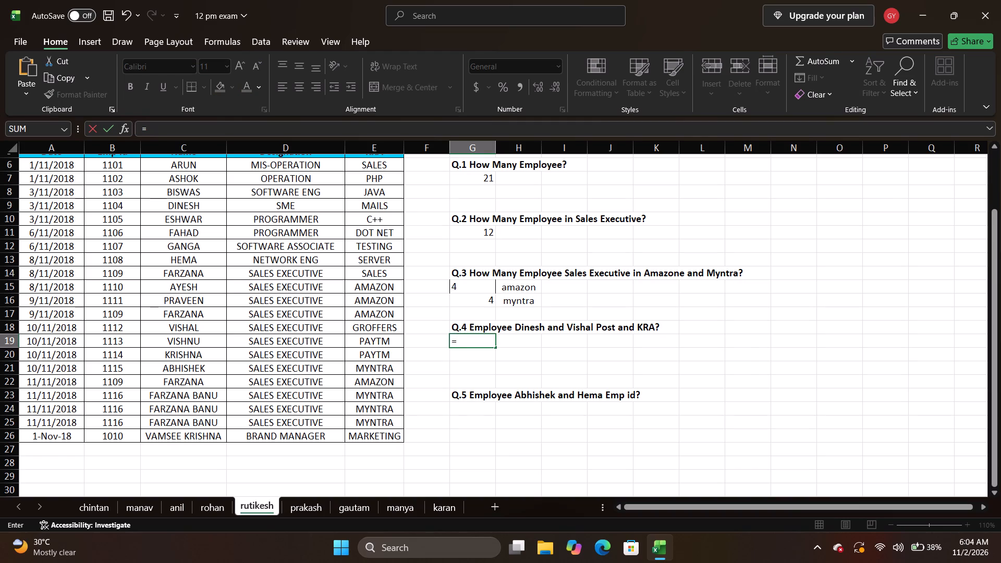
{"action": "key", "text": "v"}
{"action": "type", "text": ";p"}
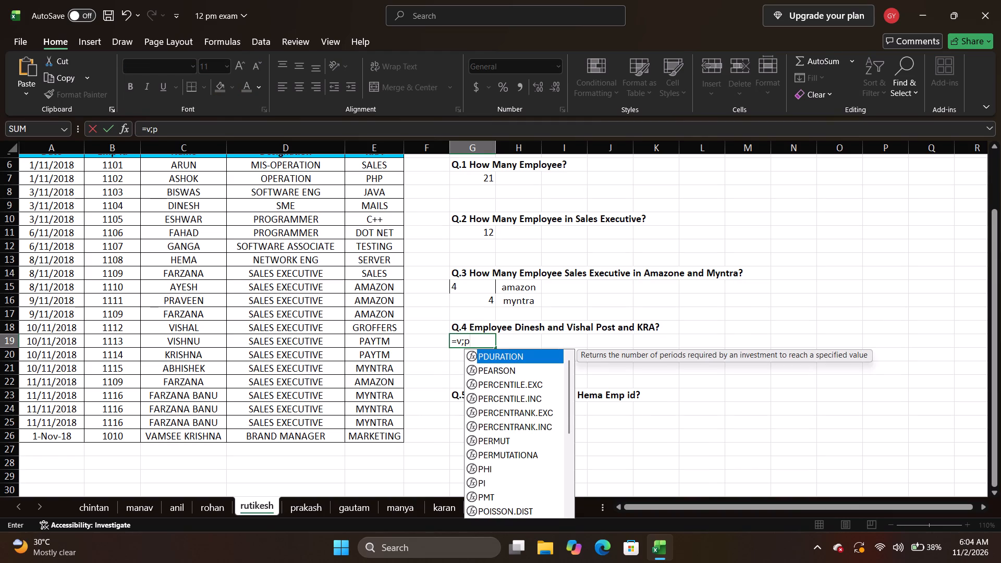
{"action": "key", "text": "BackSpace"}
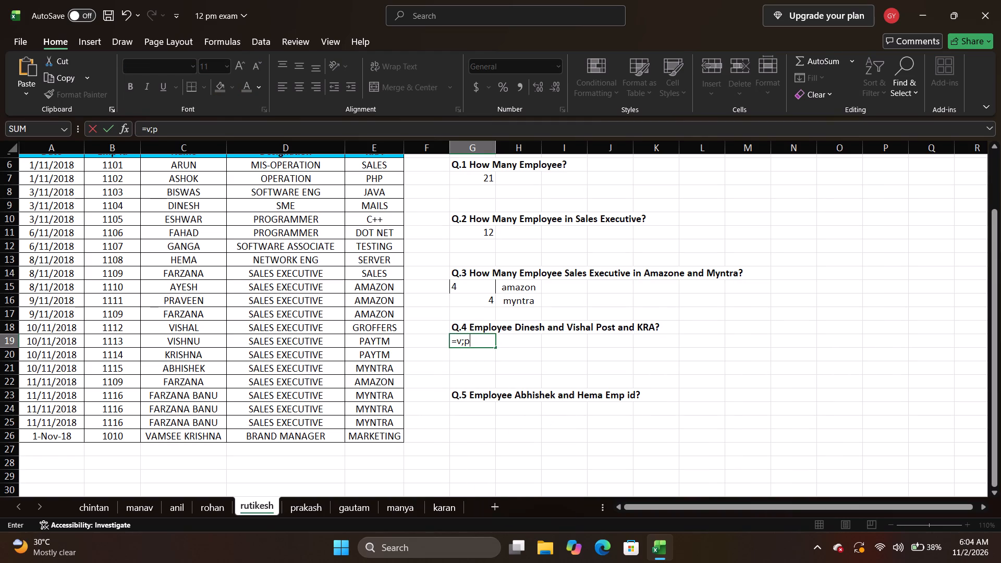
{"action": "key", "text": "BackSpace"}
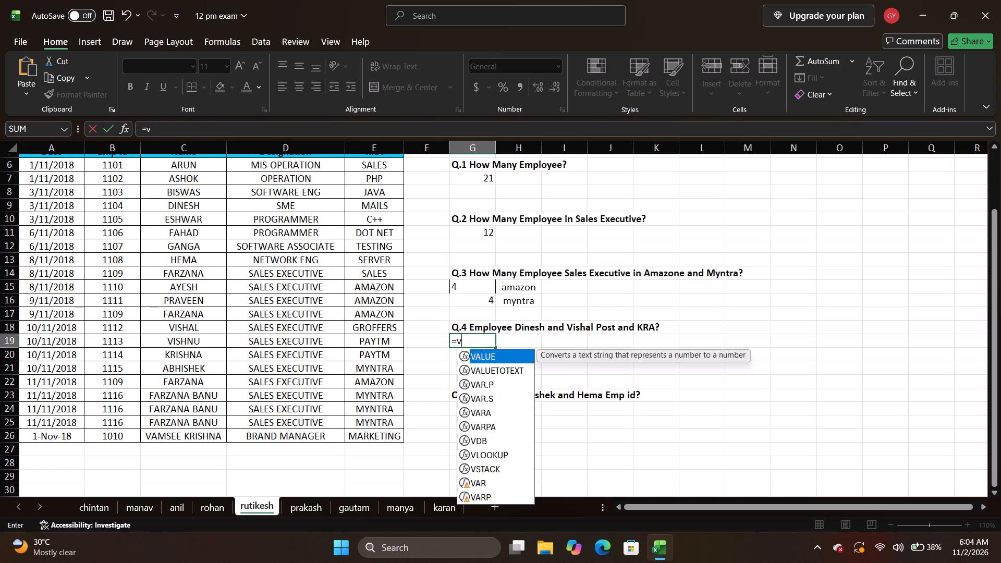
{"action": "type", "text": "loo"}
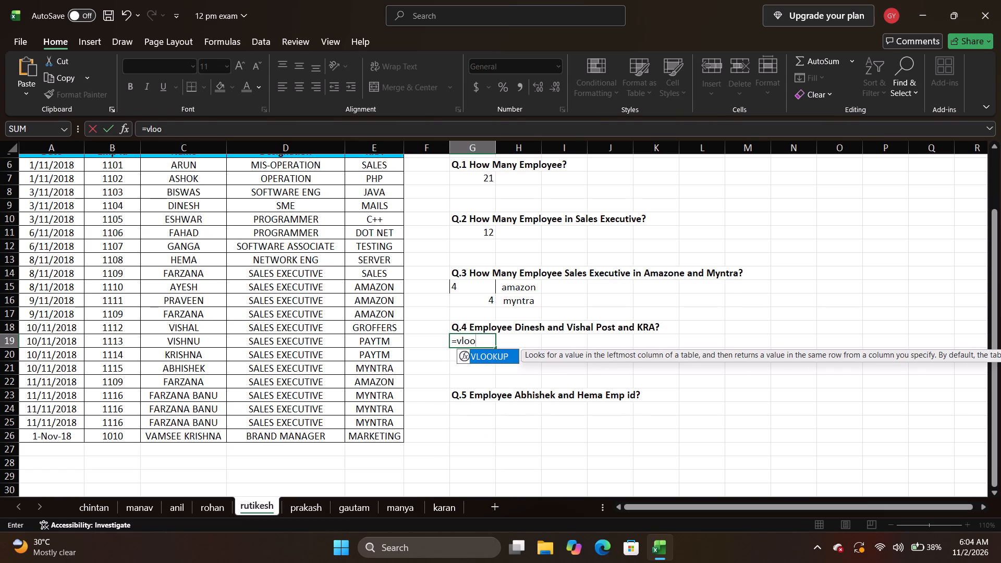
{"action": "key", "text": "Tab"}
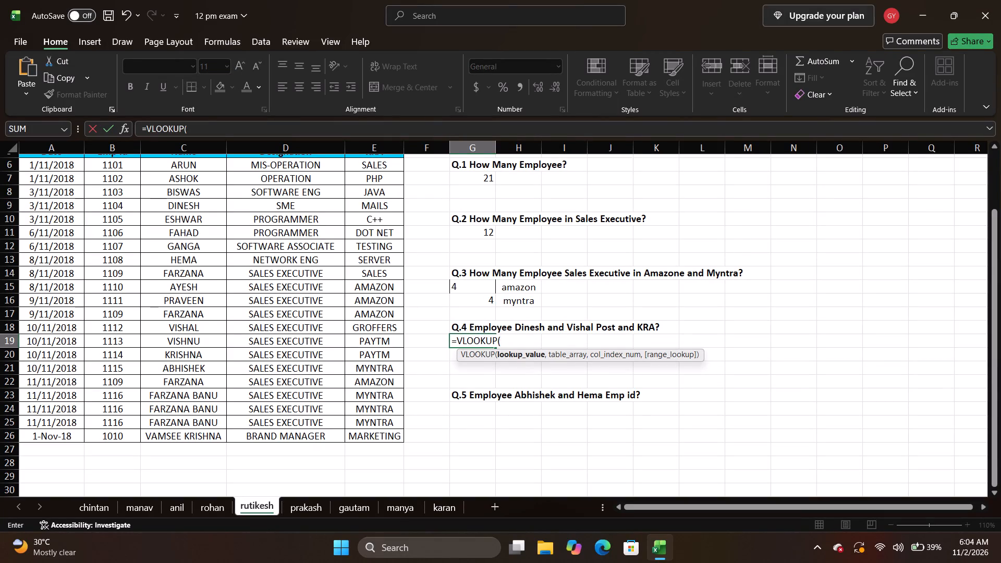
{"action": "left_click", "coordinate": [197, 203]}
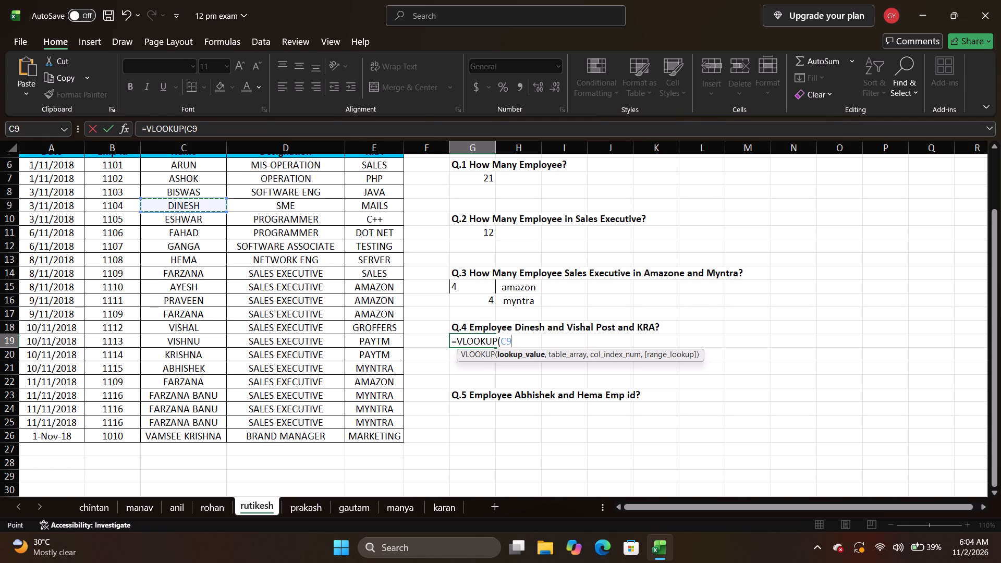
{"action": "key", "text": "comma"}
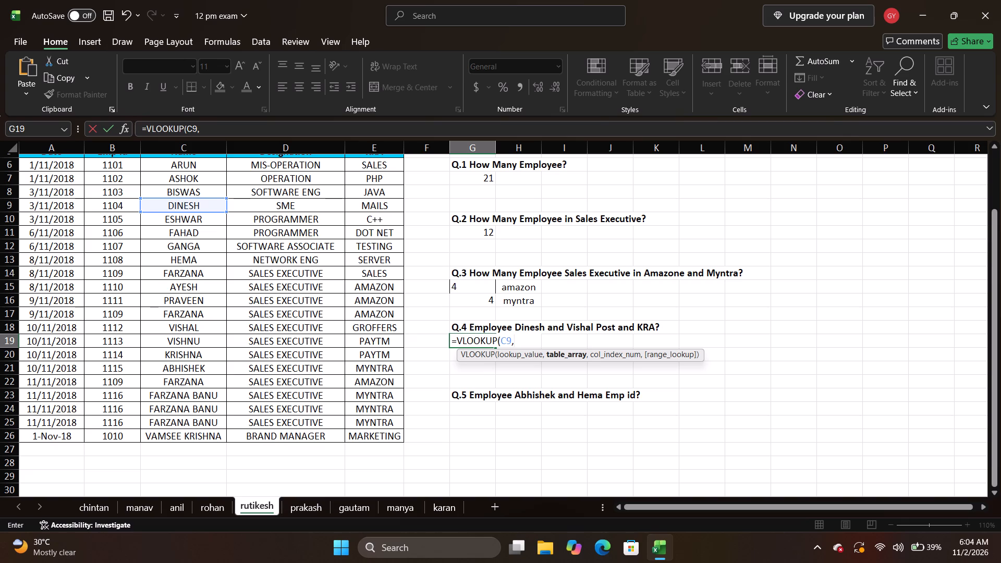
Set the table array of the G19 VLOOKUP formula to C6:E26, covering the Name, Designation and KRA columns.
{"action": "left_click_drag", "start_coordinate": [196, 166], "coordinate": [216, 253]}
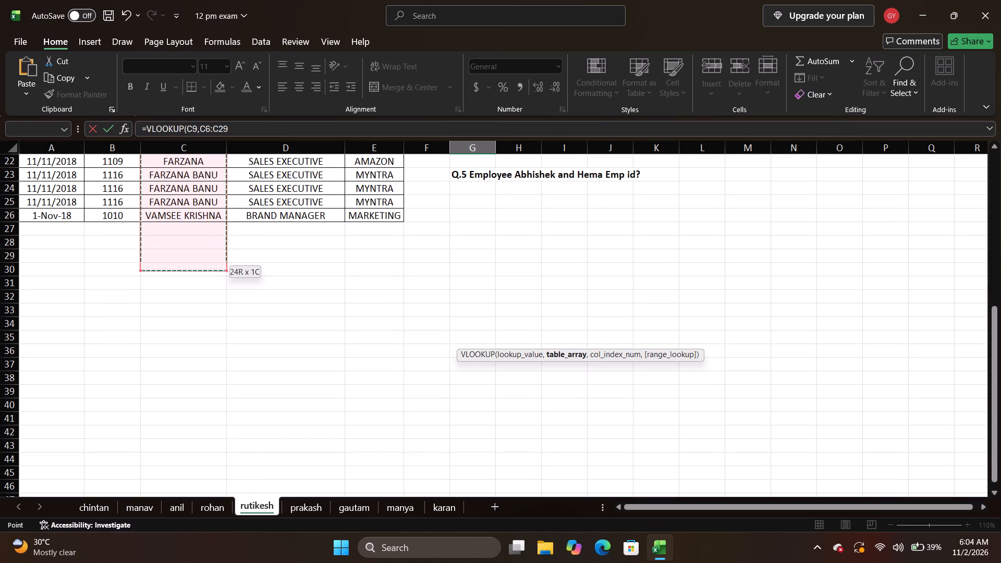
{"action": "left_click_drag", "start_coordinate": [216, 253], "coordinate": [209, 221]}
{"action": "scroll", "coordinate": [209, 221], "scroll_direction": "up", "scroll_amount": 4}
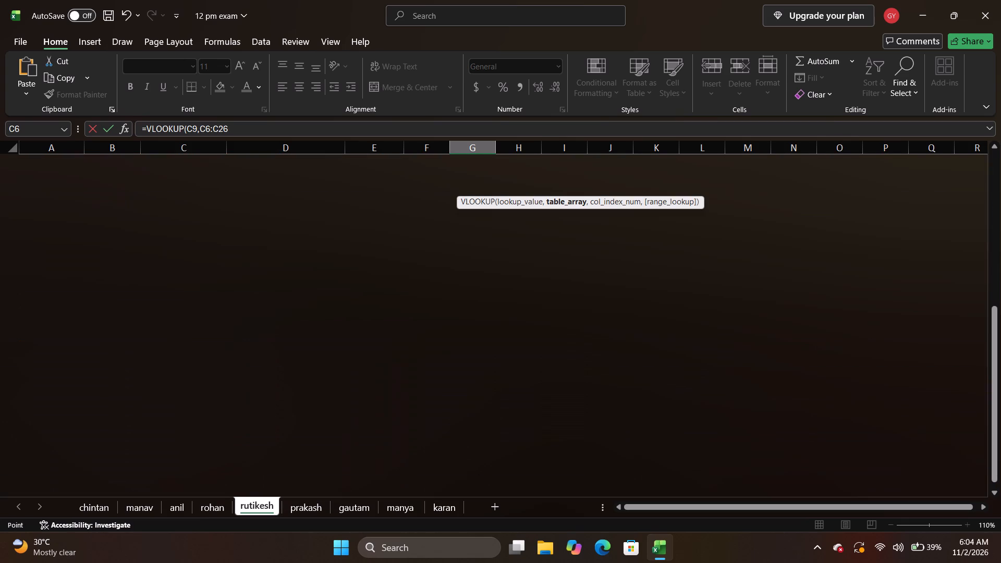
{"action": "scroll", "coordinate": [209, 221], "scroll_direction": "down", "scroll_amount": 3}
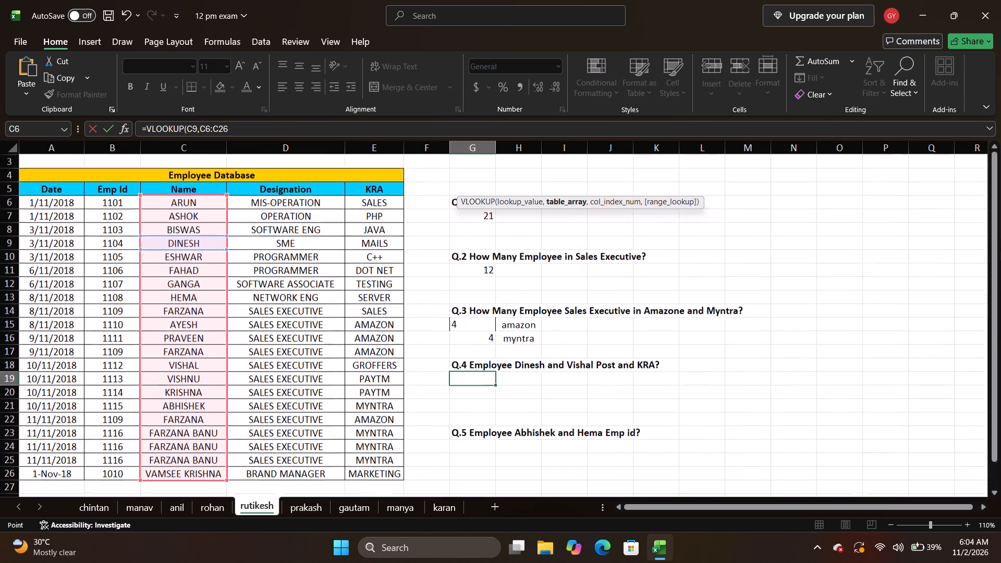
{"action": "scroll", "coordinate": [209, 221], "scroll_direction": "down", "scroll_amount": 1}
{"action": "scroll", "coordinate": [211, 247], "scroll_direction": "up", "scroll_amount": 1}
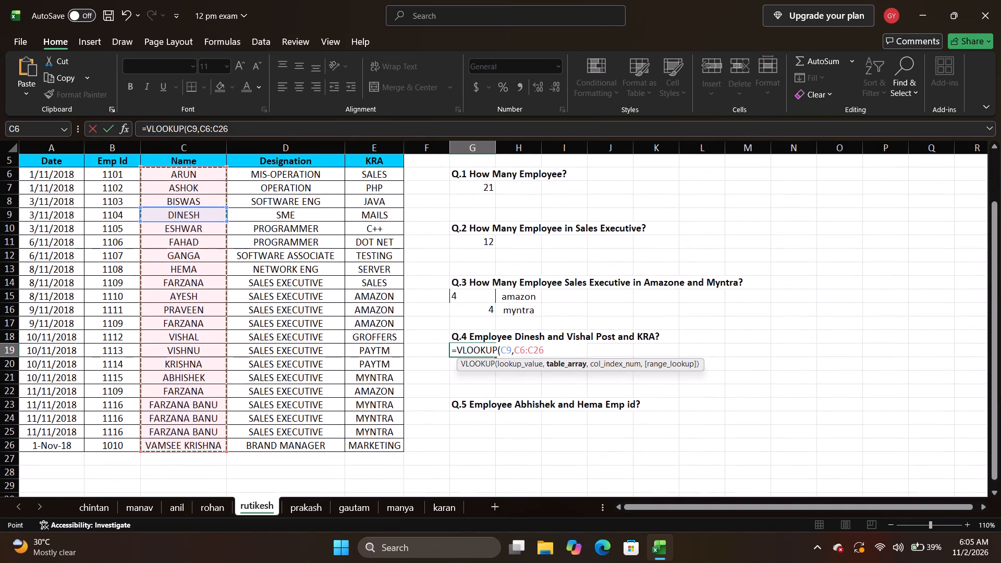
{"action": "left_click_drag", "start_coordinate": [198, 170], "coordinate": [404, 374]}
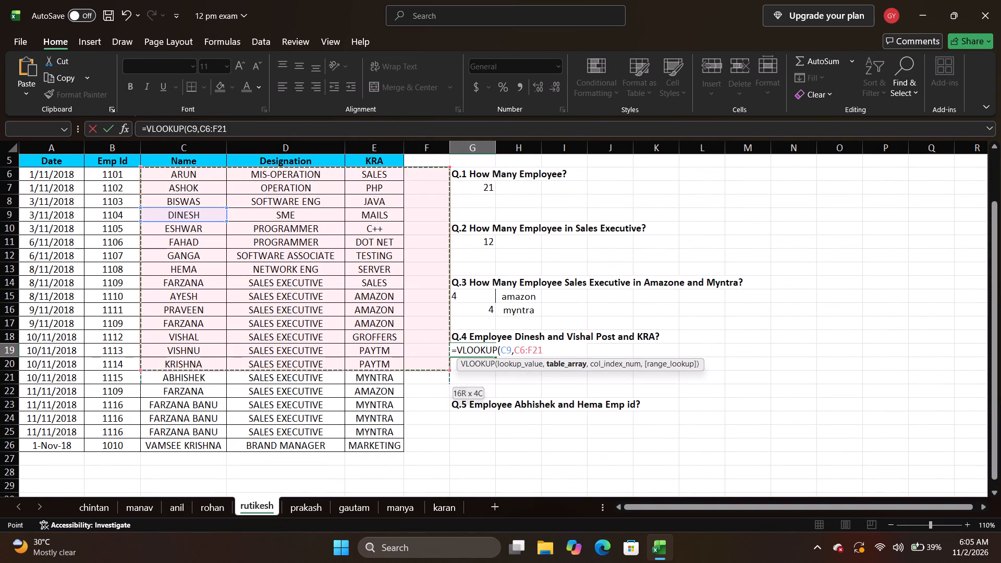
{"action": "left_click_drag", "start_coordinate": [404, 374], "coordinate": [395, 443]}
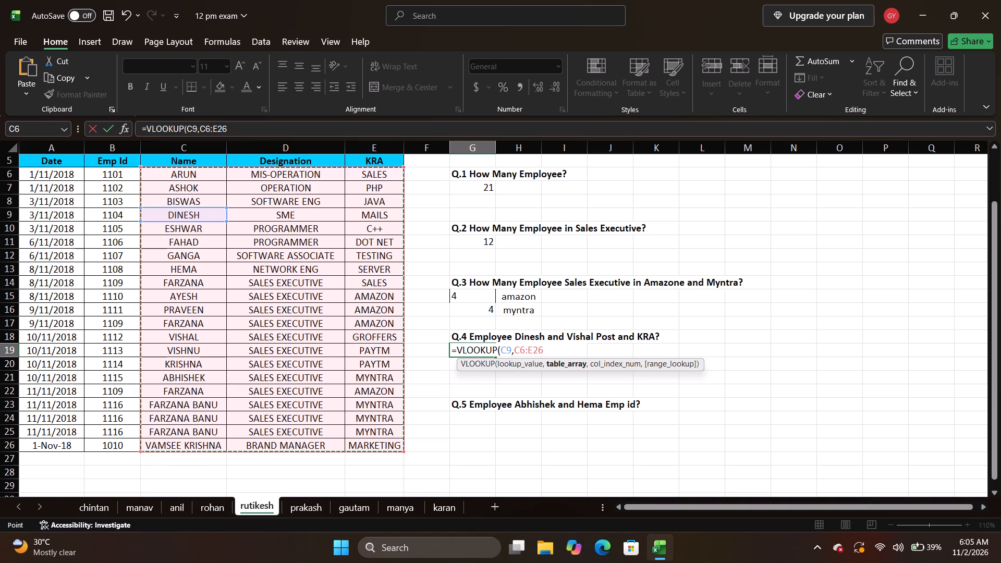
Complete the G19 VLOOKUP formula with column index 2 and range lookup 0.
{"action": "key", "text": "comma"}
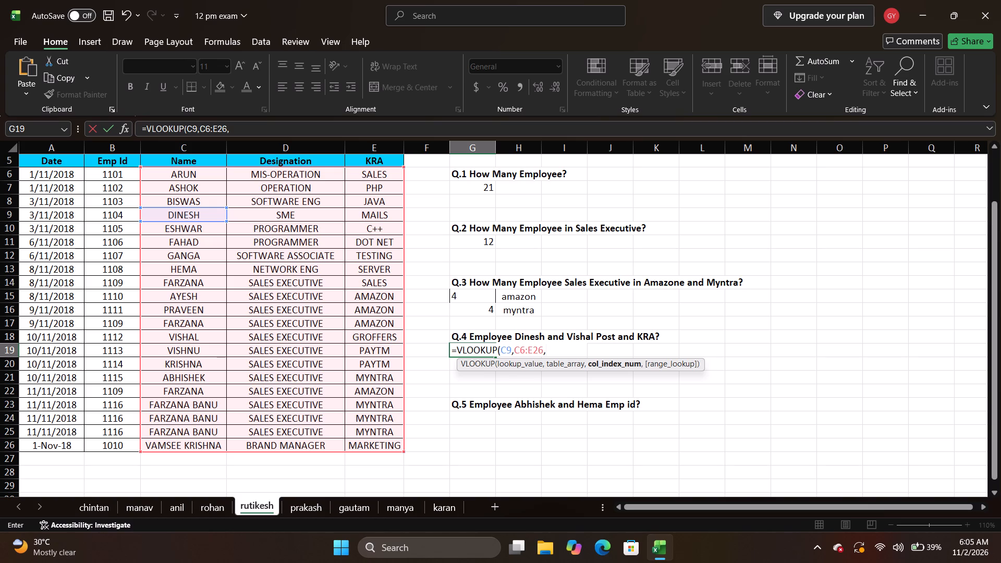
{"action": "key", "text": "2"}
{"action": "type", "text": ",0"}
{"action": "key", "text": "Return"}
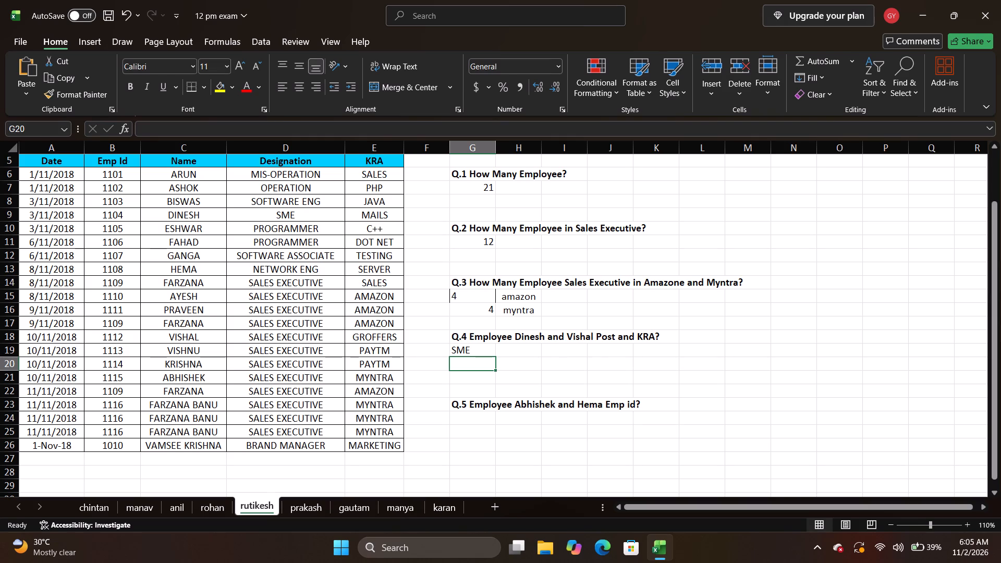
Start a VLOOKUP formula in G20 with C9 (DINESH) as the lookup value and C6:C26 as the table array.
{"action": "key", "text": "equal"}
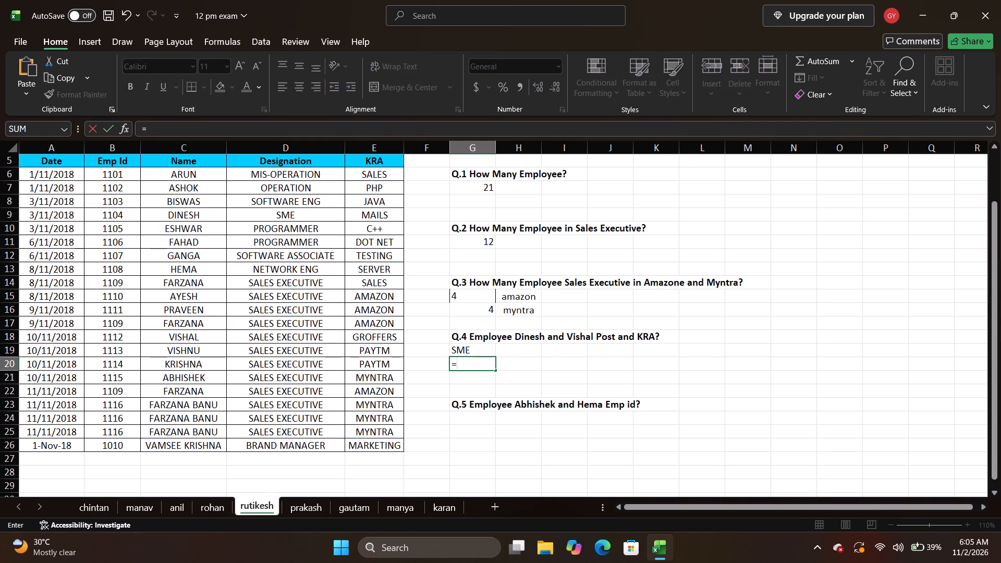
{"action": "type", "text": "vlo"}
{"action": "key", "text": "Tab"}
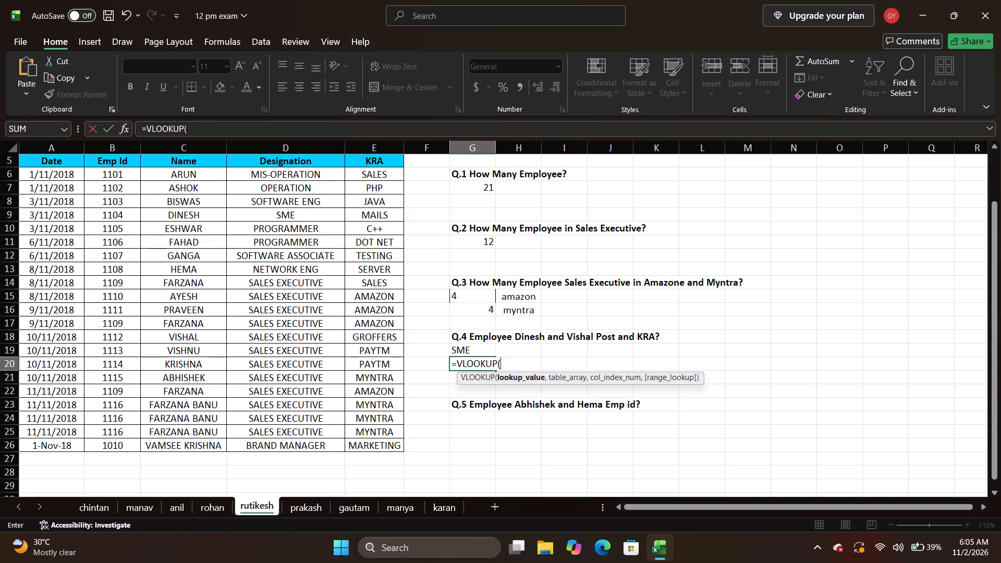
{"action": "left_click", "coordinate": [191, 214]}
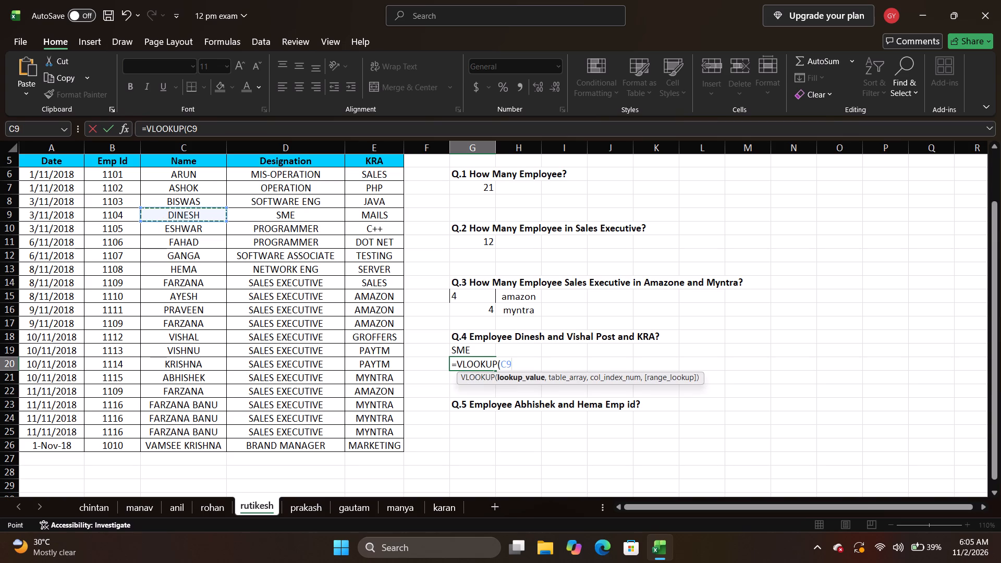
{"action": "key", "text": "comma"}
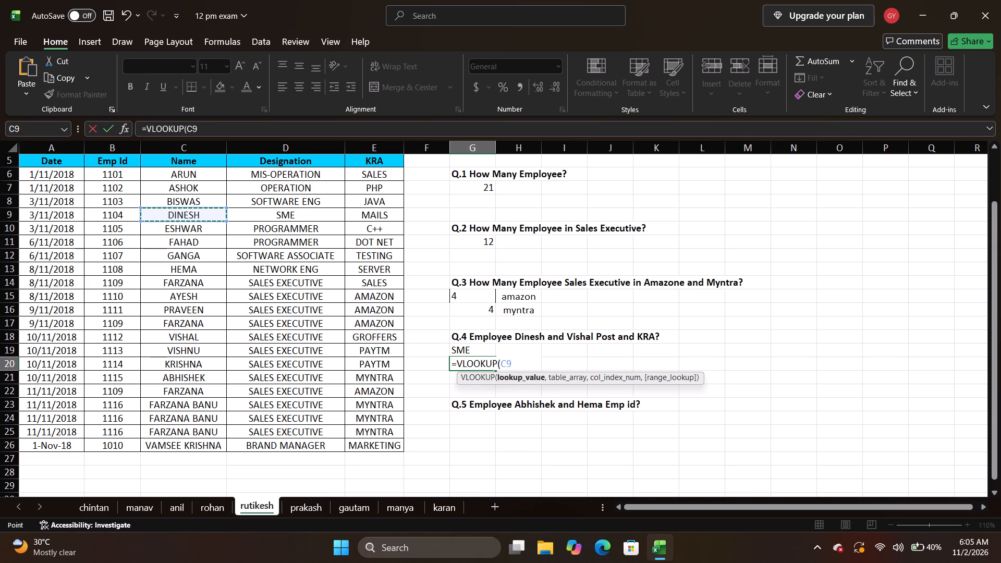
{"action": "left_click_drag", "start_coordinate": [188, 177], "coordinate": [205, 288]}
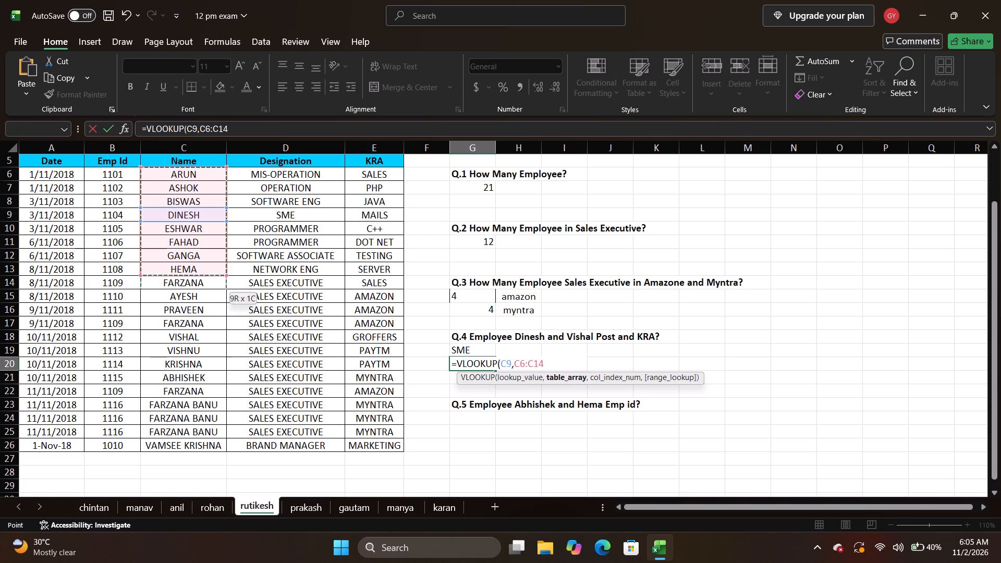
{"action": "left_click_drag", "start_coordinate": [205, 288], "coordinate": [204, 443]}
{"action": "key", "text": "comma"}
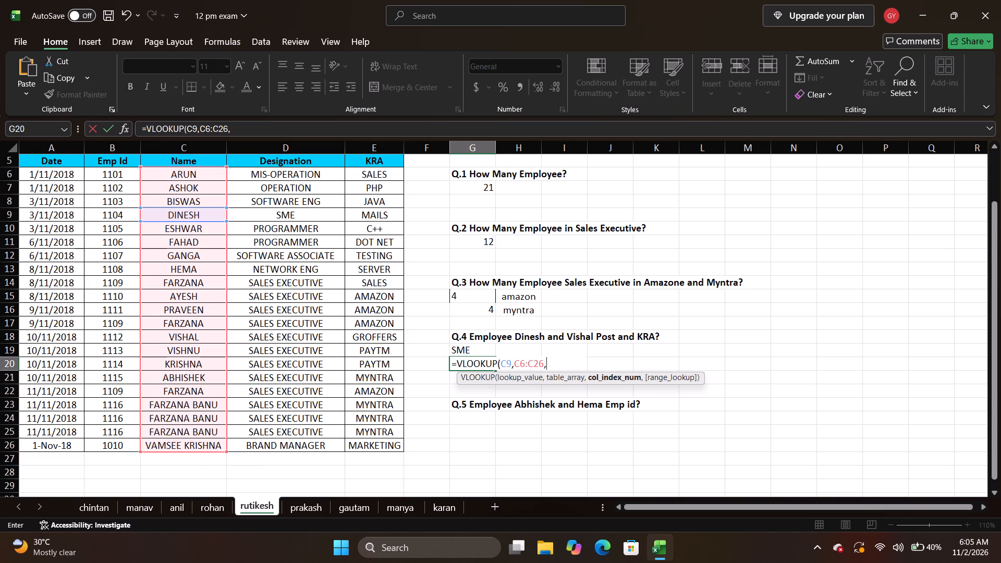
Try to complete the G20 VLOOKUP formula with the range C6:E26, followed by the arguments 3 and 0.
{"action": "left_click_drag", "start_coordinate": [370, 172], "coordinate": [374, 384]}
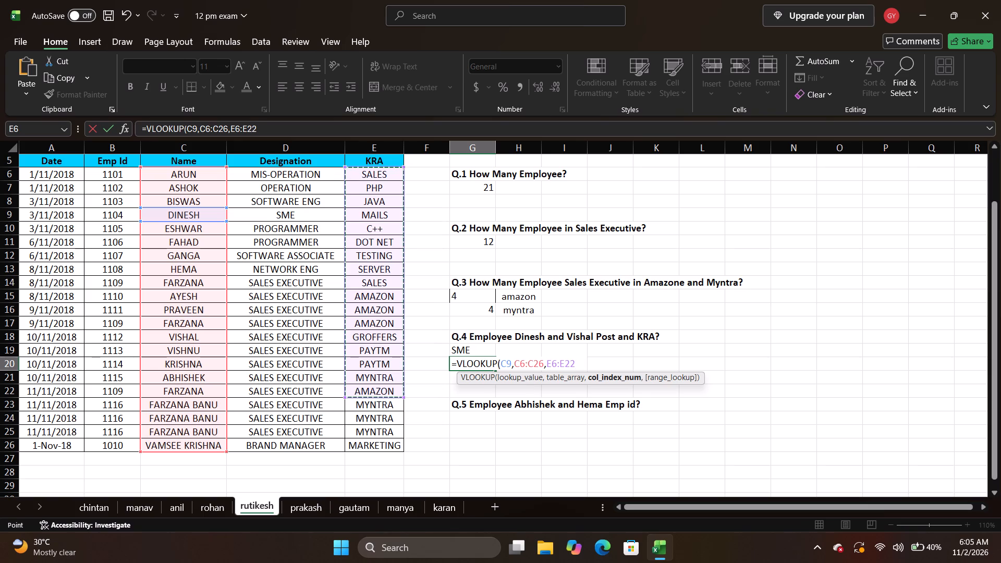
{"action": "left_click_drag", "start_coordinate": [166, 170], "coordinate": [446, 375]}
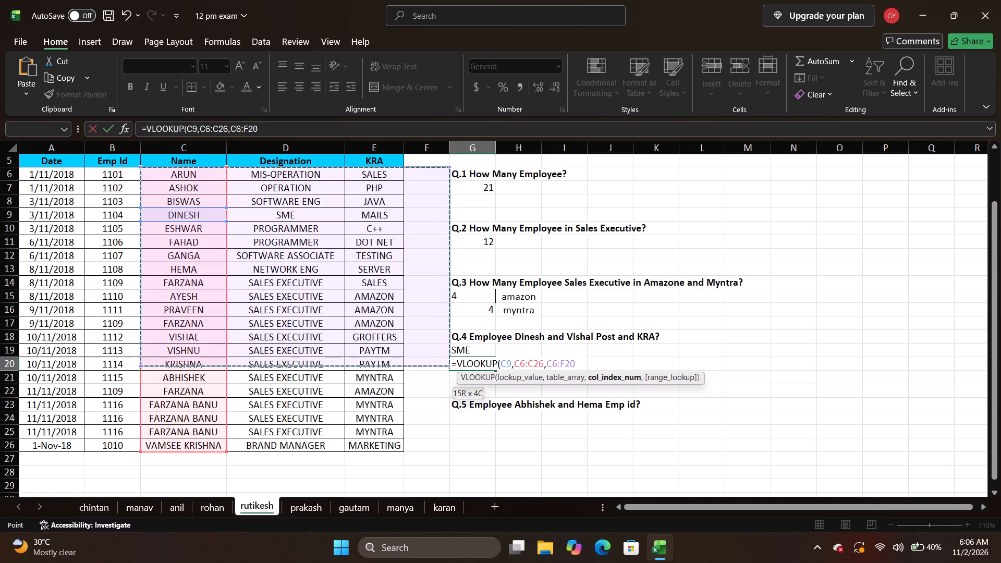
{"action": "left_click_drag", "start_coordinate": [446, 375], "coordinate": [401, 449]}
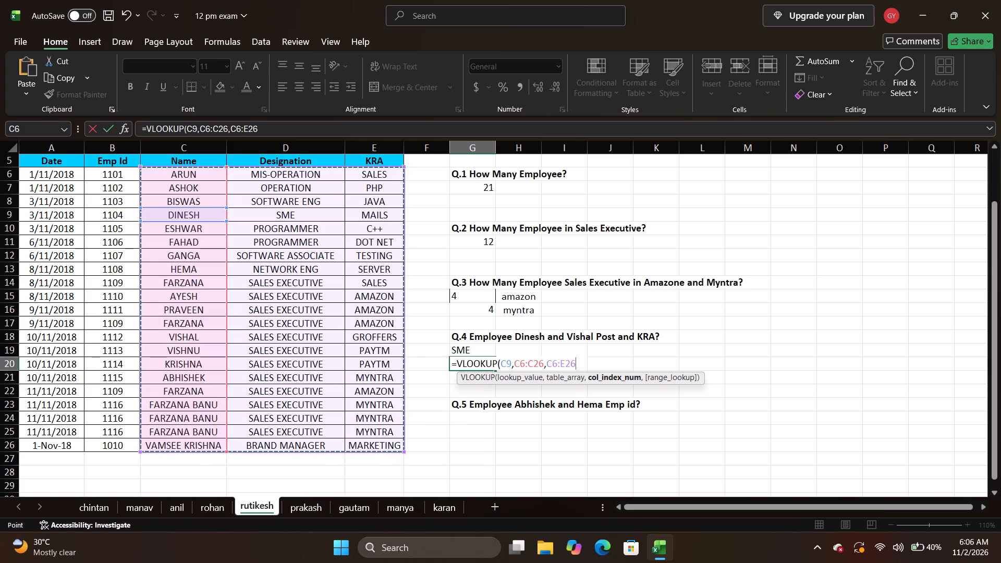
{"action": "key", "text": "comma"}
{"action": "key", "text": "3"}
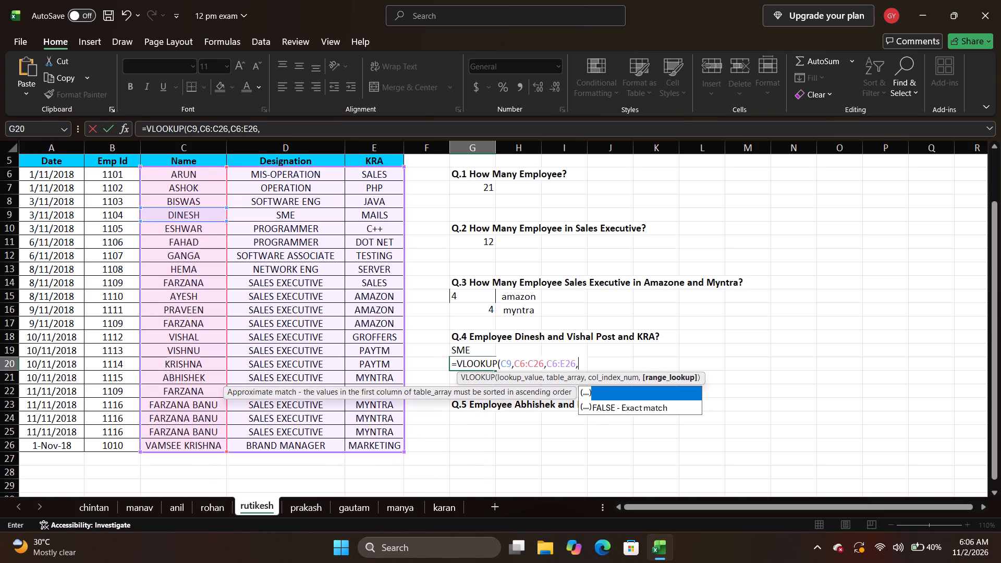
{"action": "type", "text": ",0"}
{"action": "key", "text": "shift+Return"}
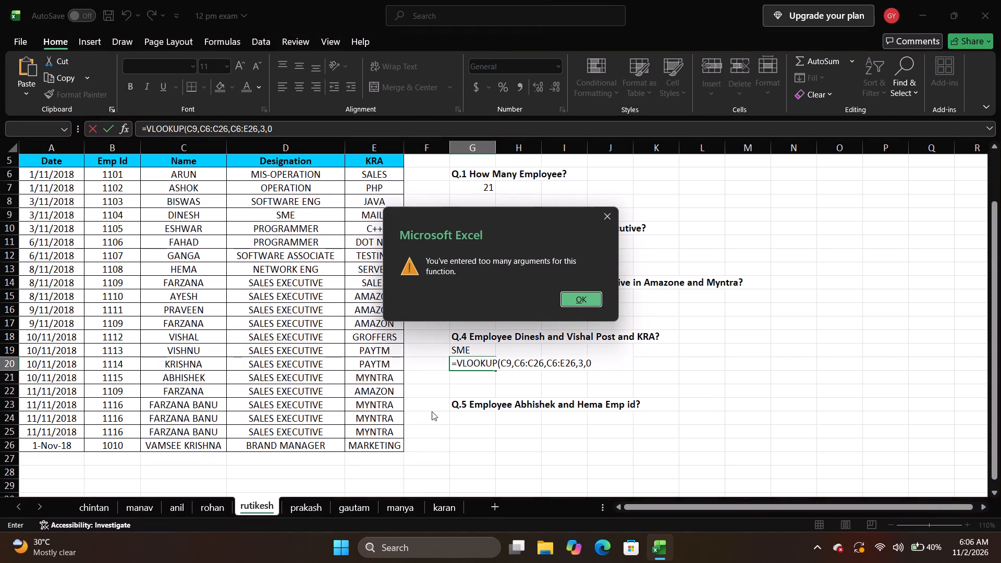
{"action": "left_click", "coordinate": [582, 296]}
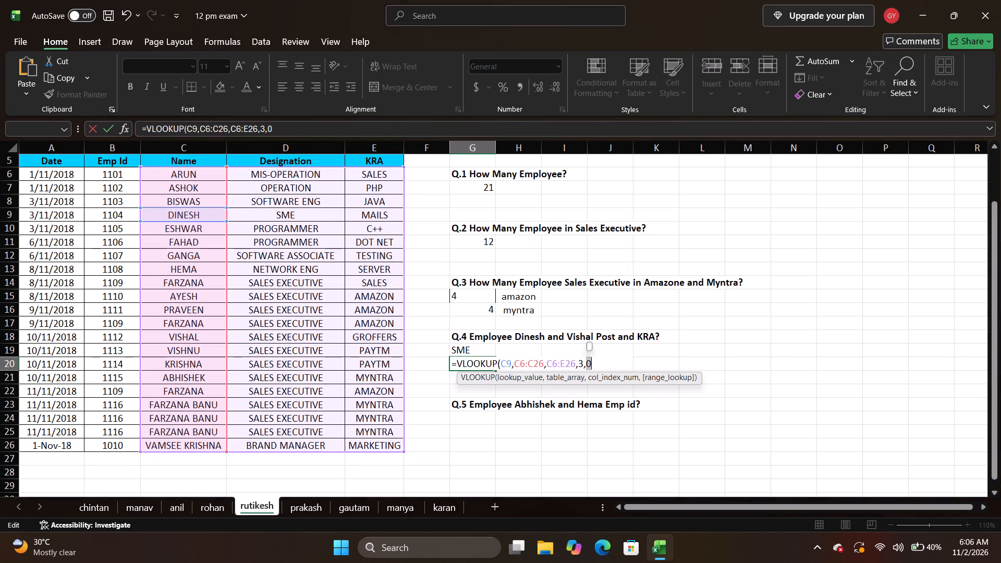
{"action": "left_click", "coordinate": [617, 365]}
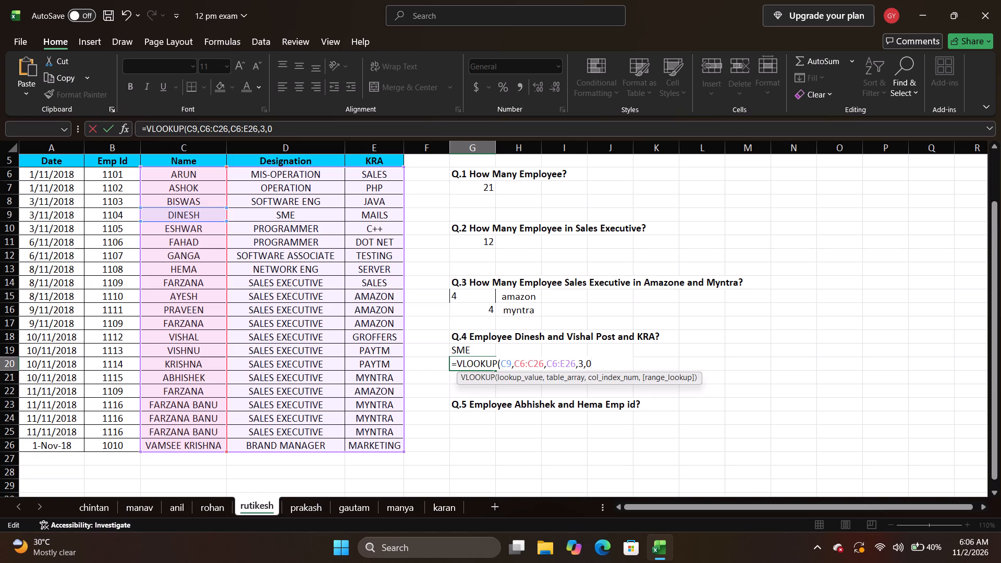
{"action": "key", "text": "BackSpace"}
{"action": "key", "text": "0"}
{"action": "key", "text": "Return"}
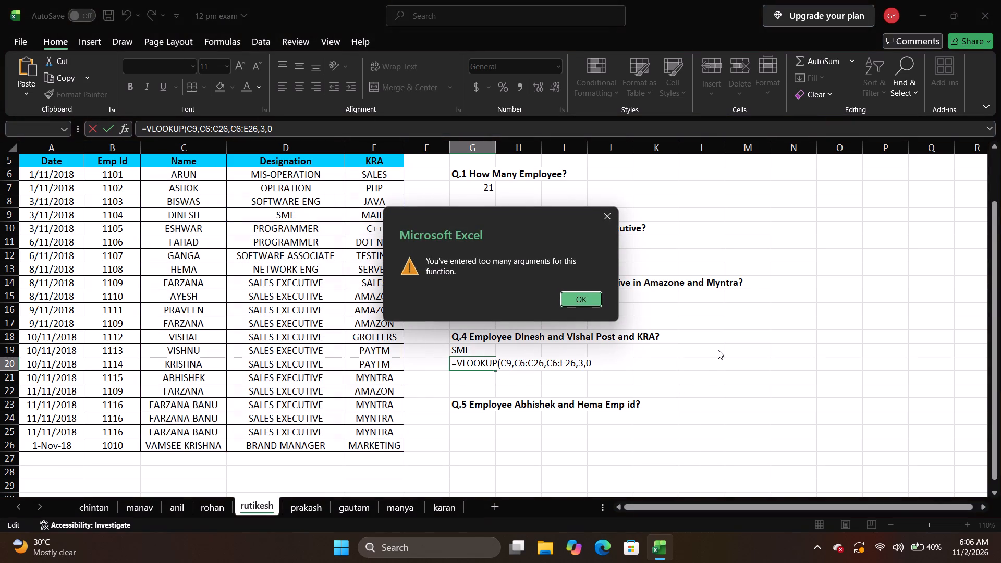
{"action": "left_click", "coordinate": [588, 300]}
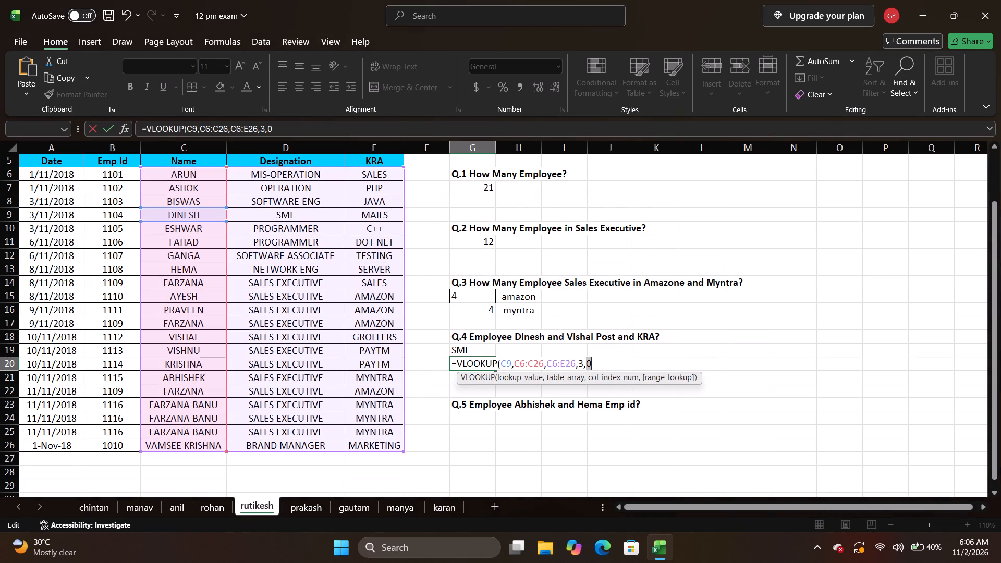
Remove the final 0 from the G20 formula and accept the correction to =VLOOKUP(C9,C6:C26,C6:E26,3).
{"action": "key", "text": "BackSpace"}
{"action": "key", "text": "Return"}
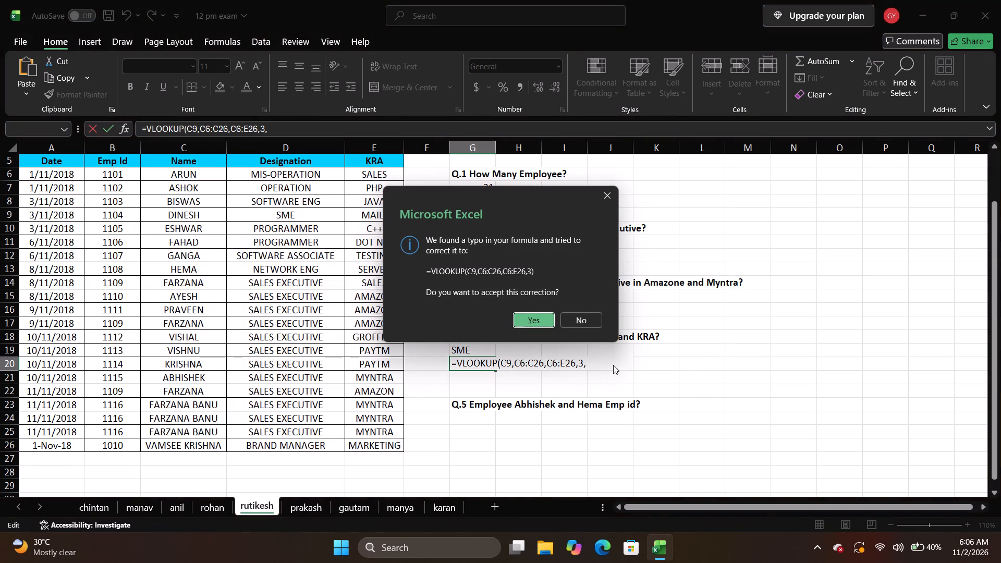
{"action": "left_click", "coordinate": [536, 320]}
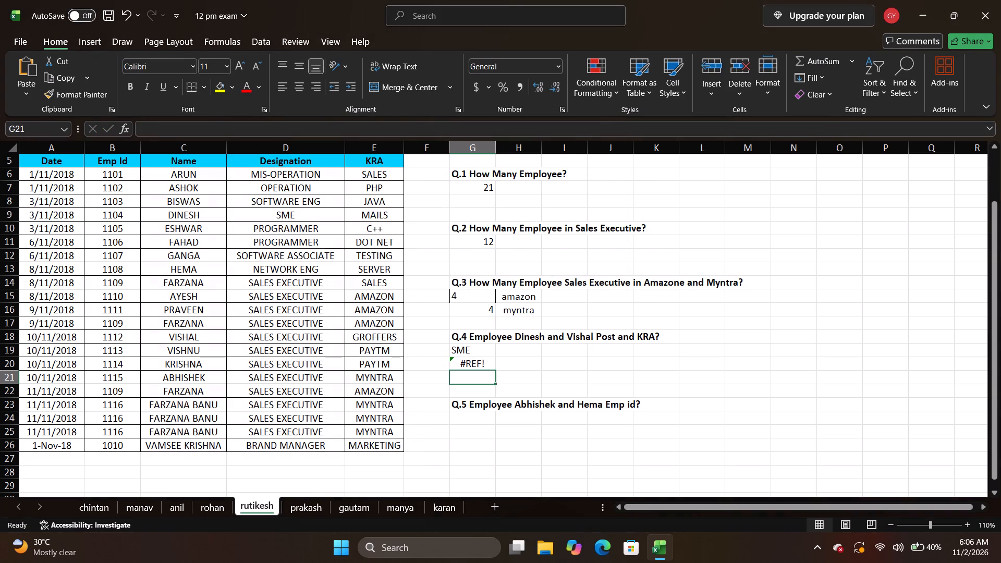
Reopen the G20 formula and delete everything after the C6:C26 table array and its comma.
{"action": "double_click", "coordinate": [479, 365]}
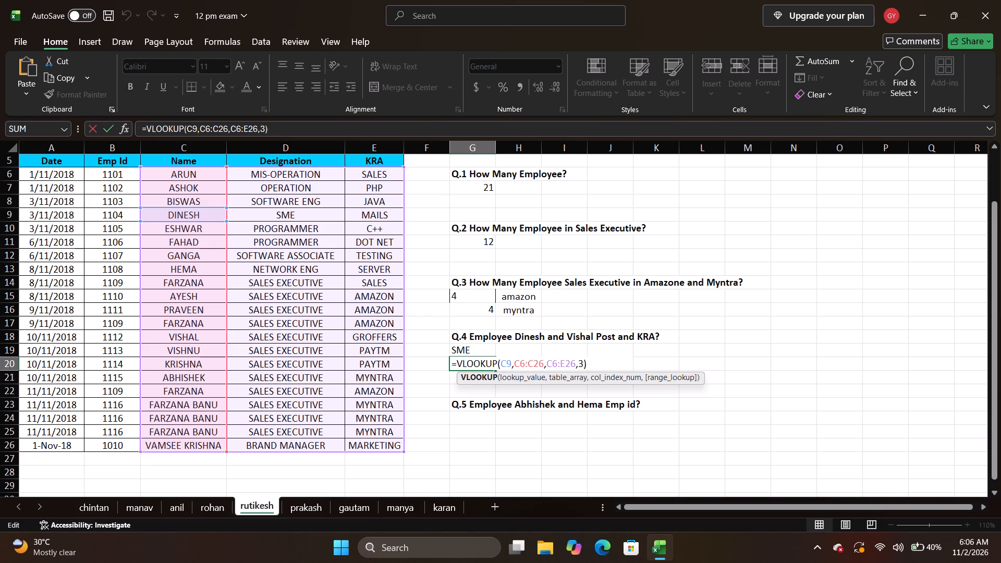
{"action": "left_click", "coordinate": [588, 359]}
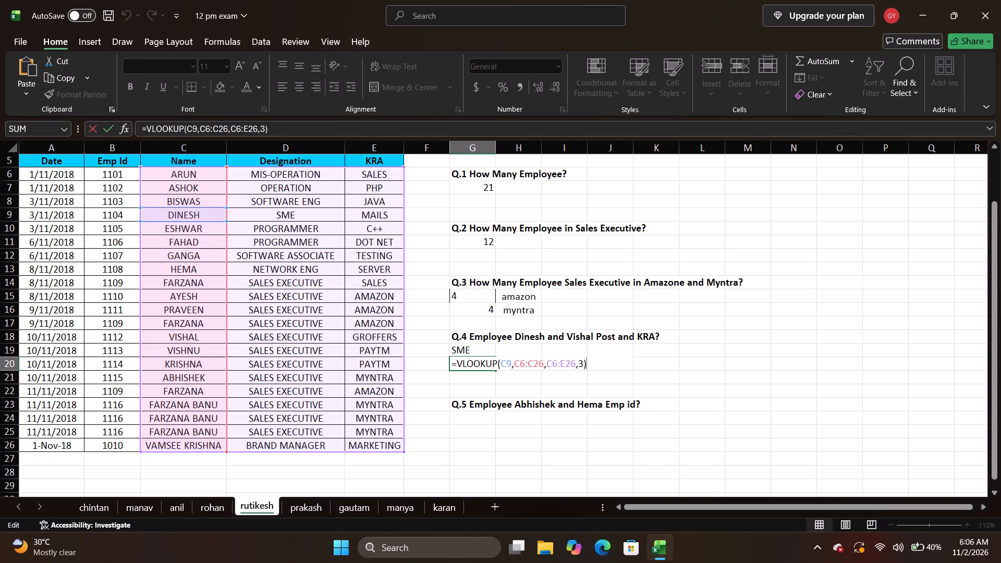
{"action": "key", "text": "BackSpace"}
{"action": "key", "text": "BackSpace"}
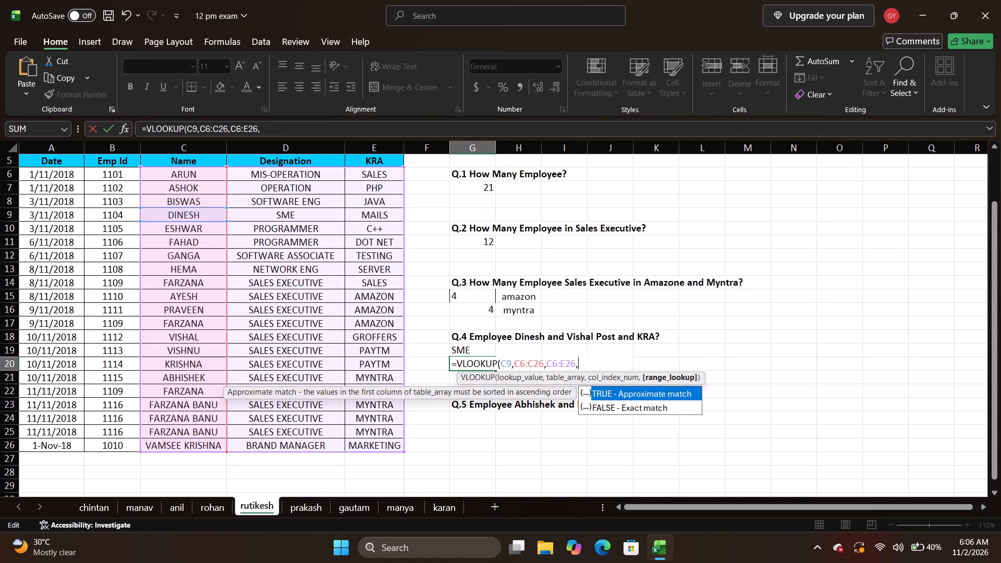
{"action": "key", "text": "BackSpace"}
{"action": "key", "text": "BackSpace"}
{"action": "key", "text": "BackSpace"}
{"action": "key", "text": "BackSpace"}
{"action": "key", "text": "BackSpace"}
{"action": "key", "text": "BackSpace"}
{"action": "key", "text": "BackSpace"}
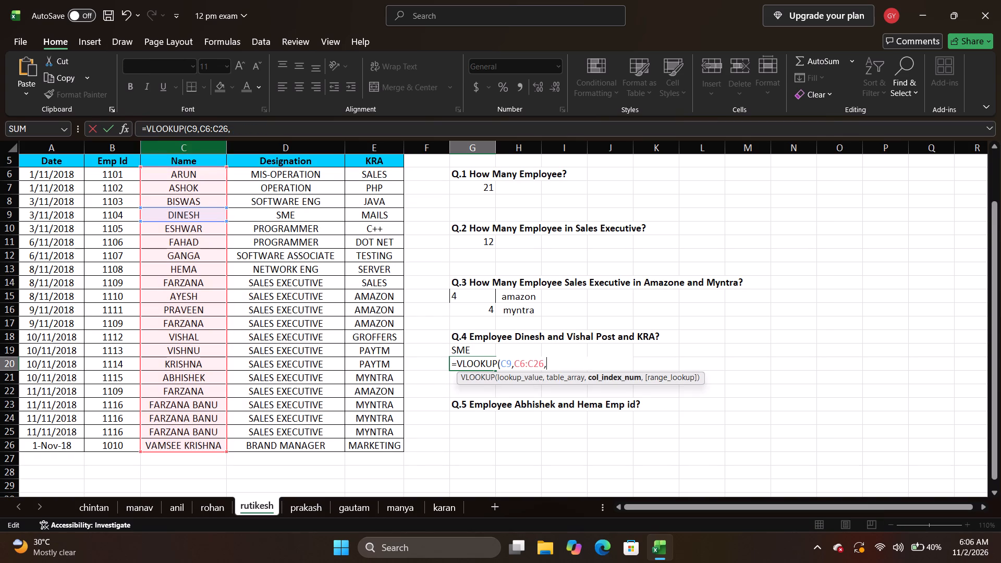
Add the range A6:E26 immediately followed by 5, and 0 as the last argument, to complete the G20 formula.
{"action": "left_click", "coordinate": [69, 157]}
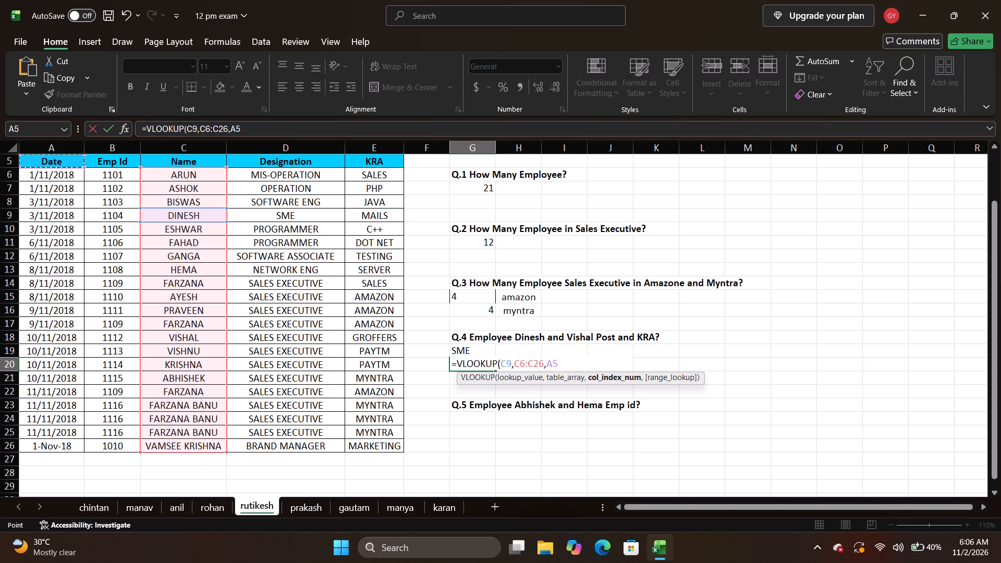
{"action": "left_click", "coordinate": [57, 178]}
{"action": "left_click_drag", "start_coordinate": [57, 178], "coordinate": [226, 263]}
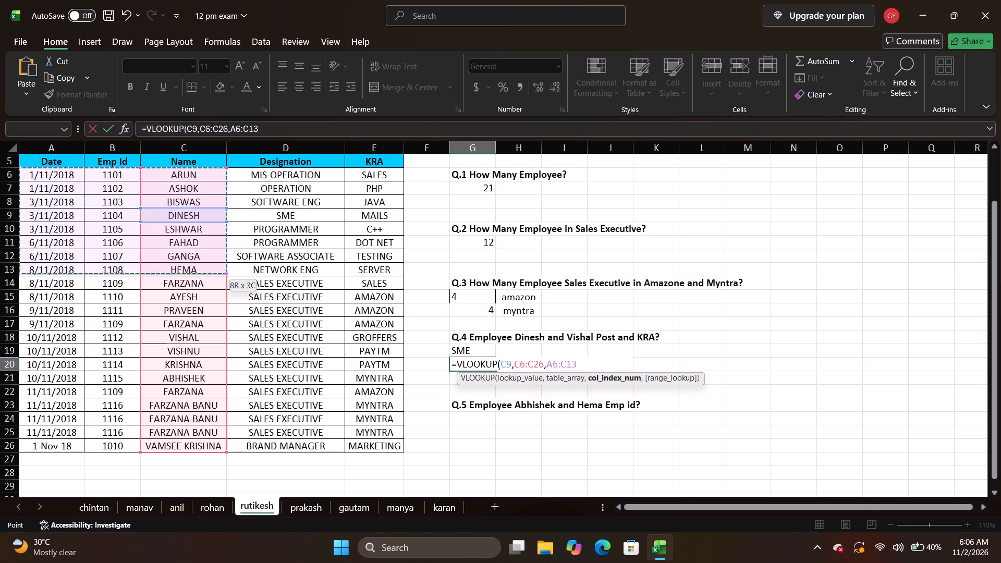
{"action": "left_click_drag", "start_coordinate": [226, 263], "coordinate": [372, 436]}
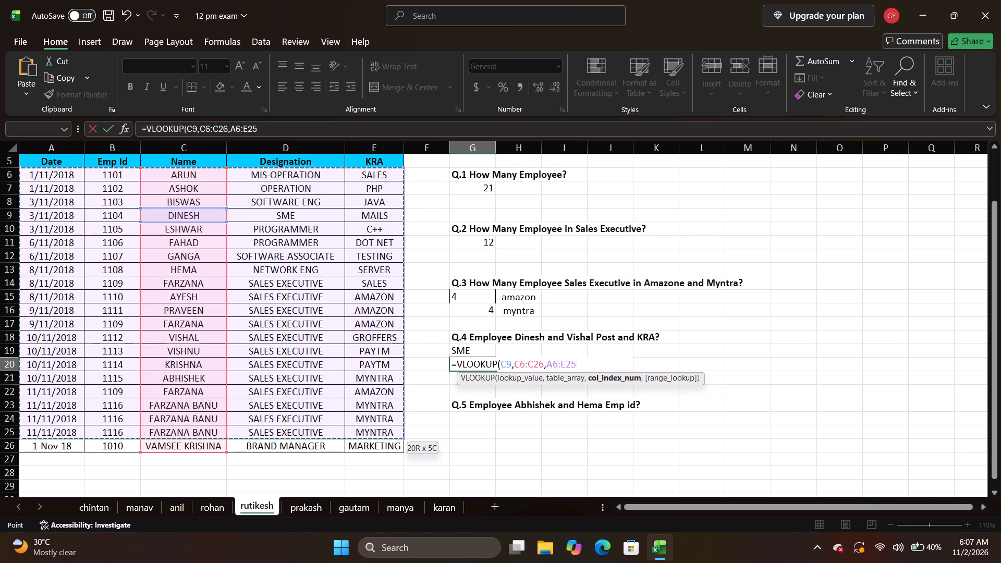
{"action": "left_click_drag", "start_coordinate": [372, 436], "coordinate": [374, 443]}
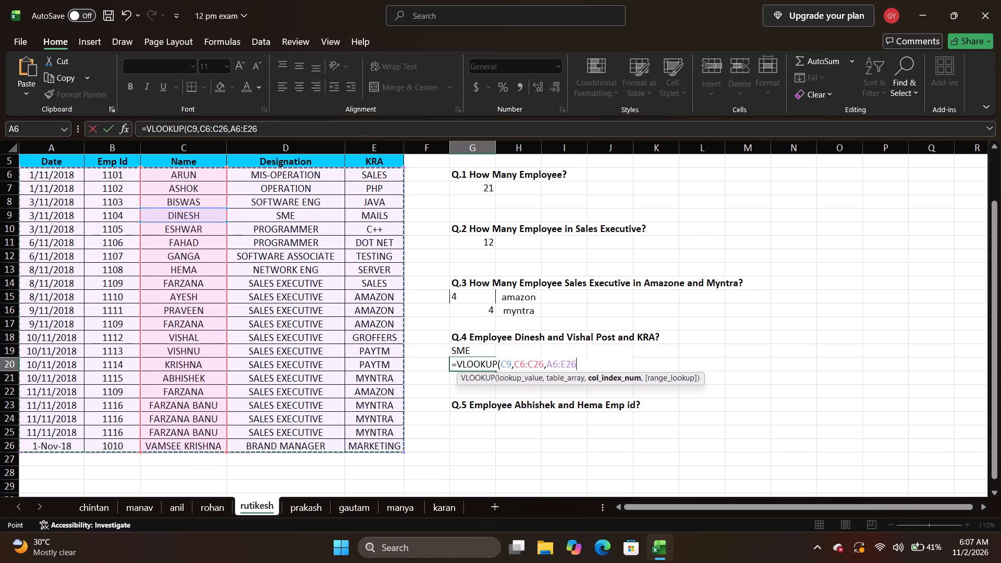
{"action": "key", "text": "5"}
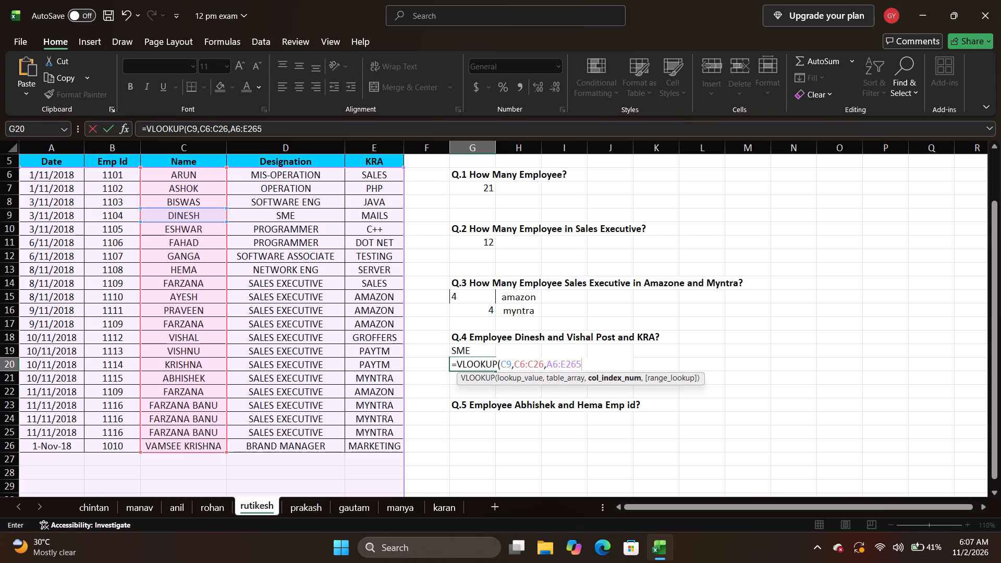
{"action": "key", "text": "comma"}
{"action": "key", "text": "0"}
{"action": "key", "text": "Return"}
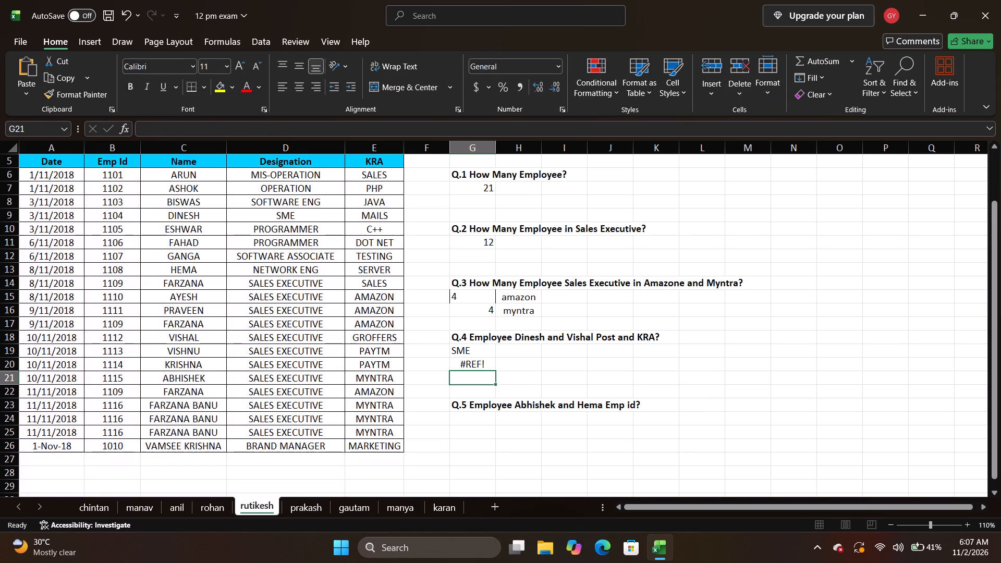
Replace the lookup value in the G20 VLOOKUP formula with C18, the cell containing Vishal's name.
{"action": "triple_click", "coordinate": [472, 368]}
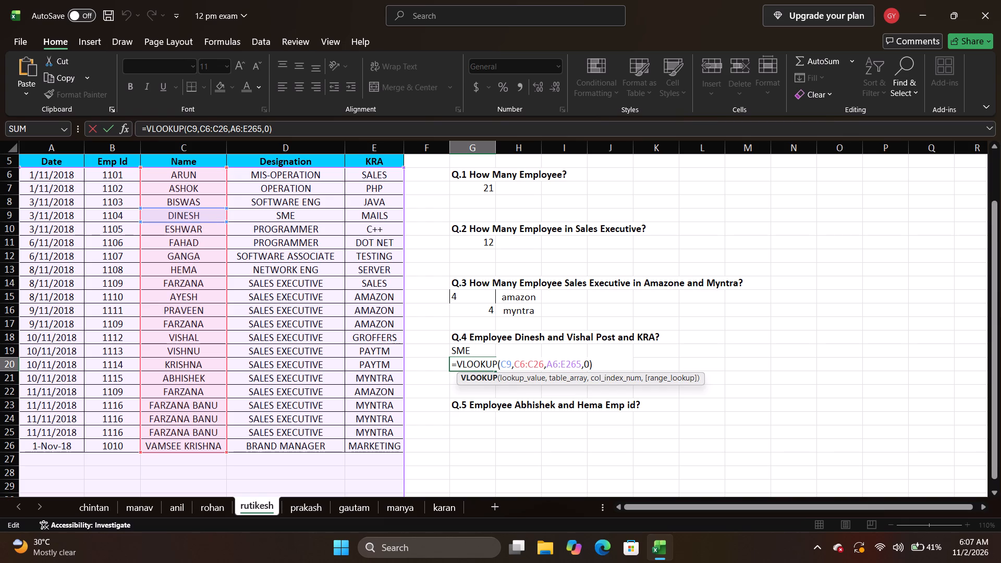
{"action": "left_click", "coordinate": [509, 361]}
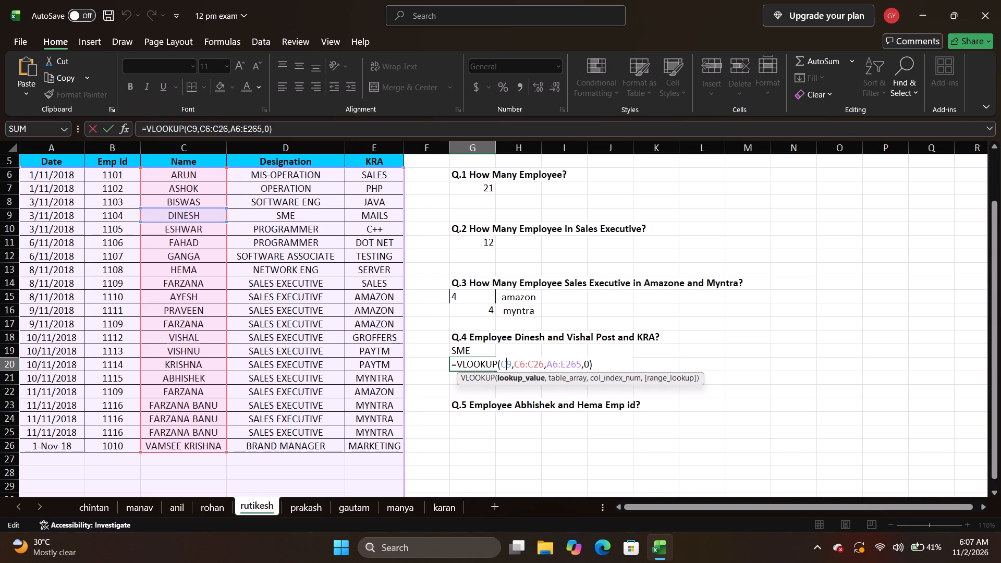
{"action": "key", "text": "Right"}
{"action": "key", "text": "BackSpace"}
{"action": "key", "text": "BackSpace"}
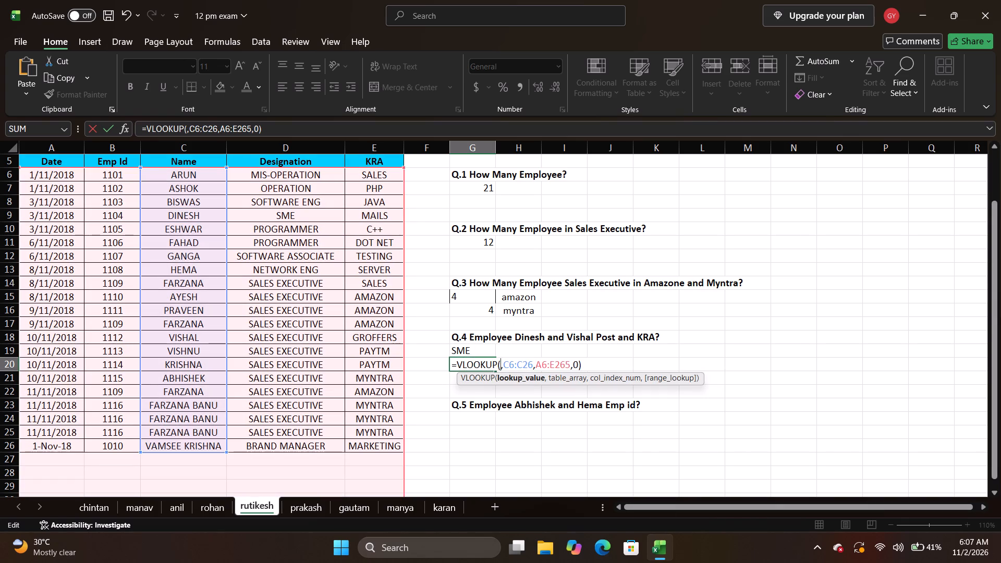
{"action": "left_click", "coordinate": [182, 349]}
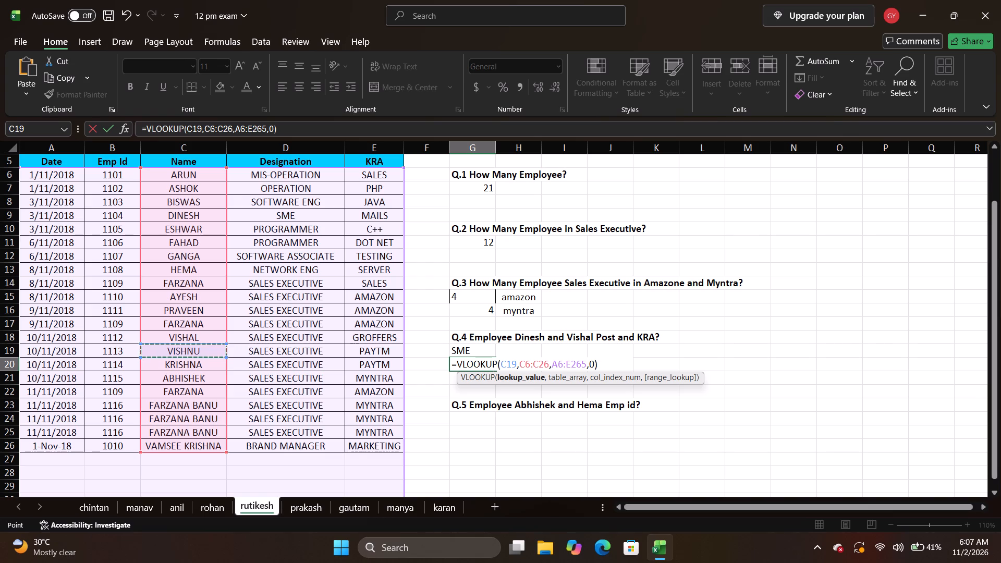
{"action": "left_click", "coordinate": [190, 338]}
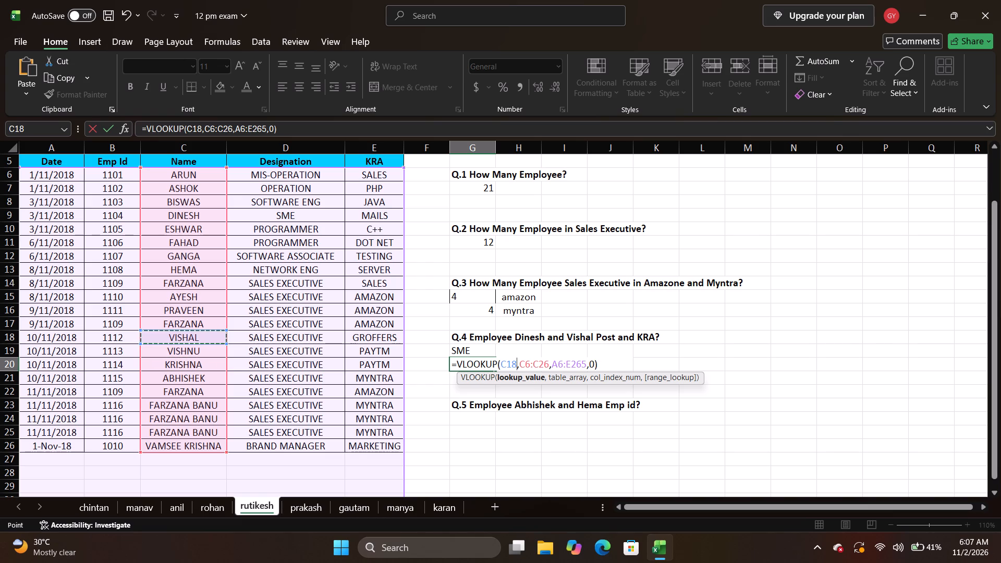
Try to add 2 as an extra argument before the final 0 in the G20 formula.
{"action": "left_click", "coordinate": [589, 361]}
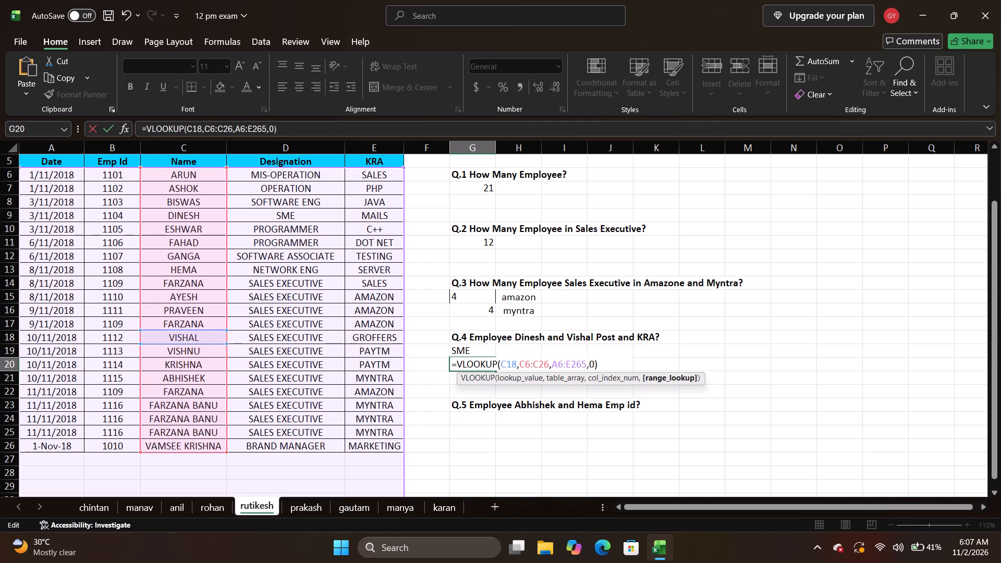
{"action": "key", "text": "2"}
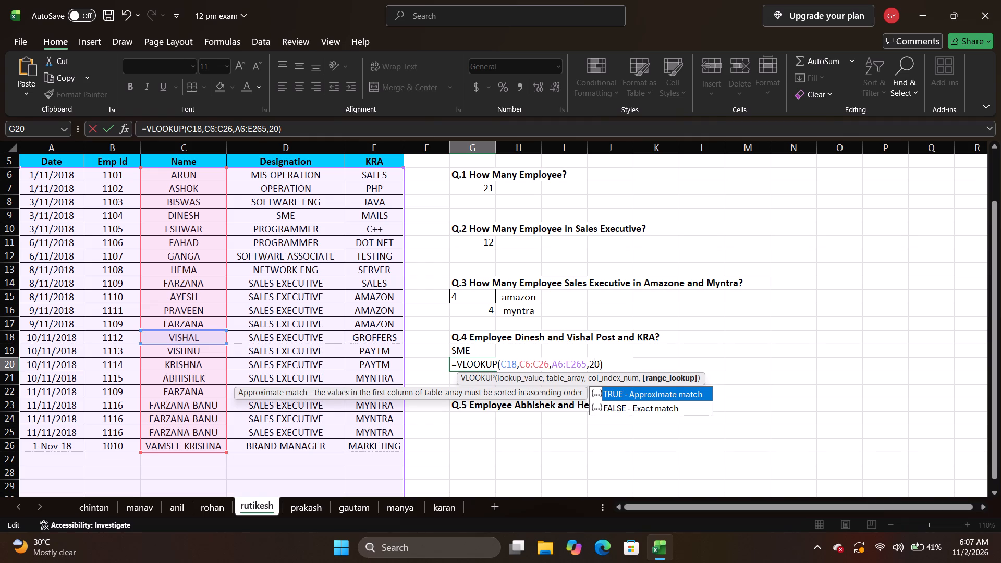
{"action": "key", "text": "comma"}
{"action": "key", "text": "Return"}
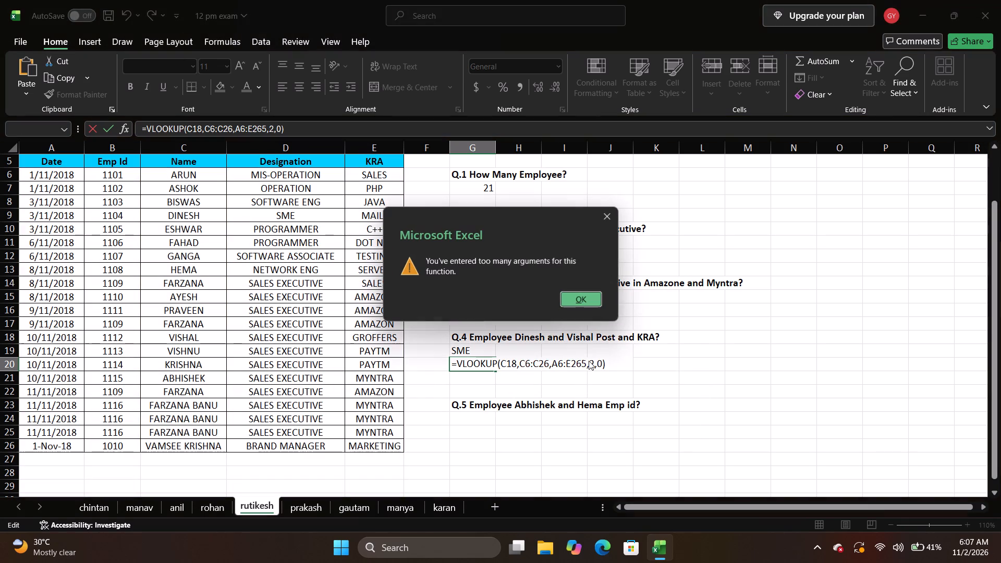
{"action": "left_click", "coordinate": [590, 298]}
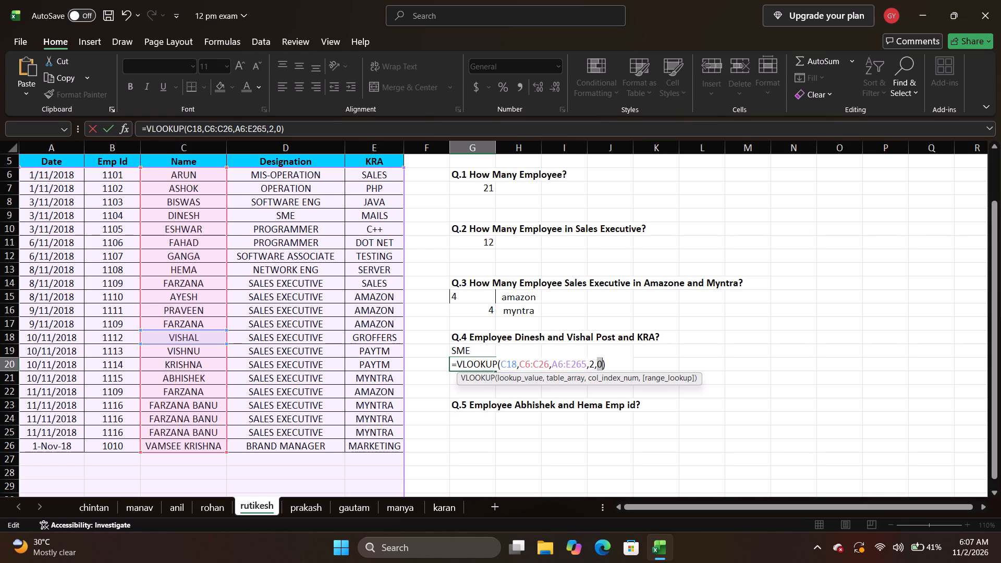
Delete the entire VLOOKUP formula from G20, leaving the cell empty.
{"action": "key", "text": "BackSpace"}
{"action": "key", "text": "BackSpace"}
{"action": "key", "text": "BackSpace"}
{"action": "key", "text": "BackSpace"}
{"action": "key", "text": "BackSpace"}
{"action": "key", "text": "BackSpace"}
{"action": "key", "text": "BackSpace"}
{"action": "key", "text": "BackSpace"}
{"action": "key", "text": "BackSpace"}
{"action": "key", "text": "BackSpace"}
{"action": "key", "text": "BackSpace"}
{"action": "key", "text": "BackSpace"}
{"action": "key", "text": "BackSpace"}
{"action": "key", "text": "BackSpace"}
{"action": "key", "text": "BackSpace"}
{"action": "key", "text": "BackSpace"}
{"action": "key", "text": "BackSpace"}
{"action": "key", "text": "BackSpace"}
{"action": "key", "text": "BackSpace"}
{"action": "key", "text": "BackSpace"}
{"action": "key", "text": "BackSpace"}
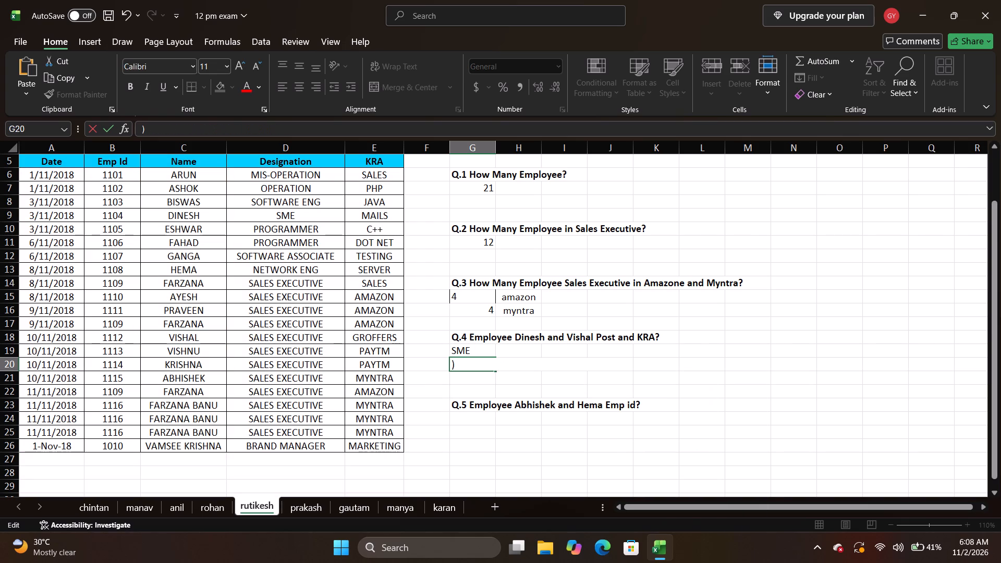
{"action": "key", "text": "Right"}
{"action": "key", "text": "BackSpace"}
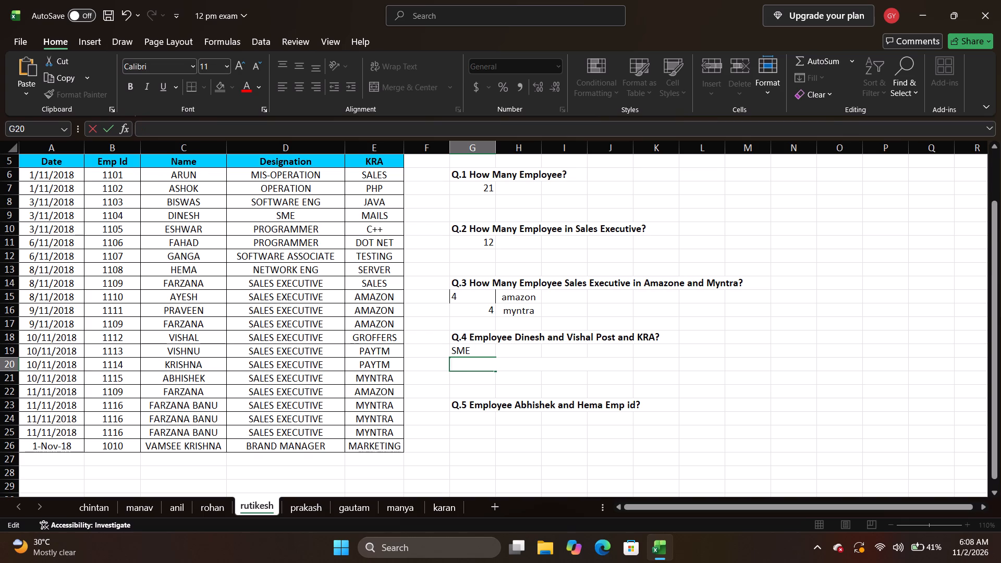
{"action": "left_click", "coordinate": [472, 345]}
{"action": "double_click", "coordinate": [472, 345]}
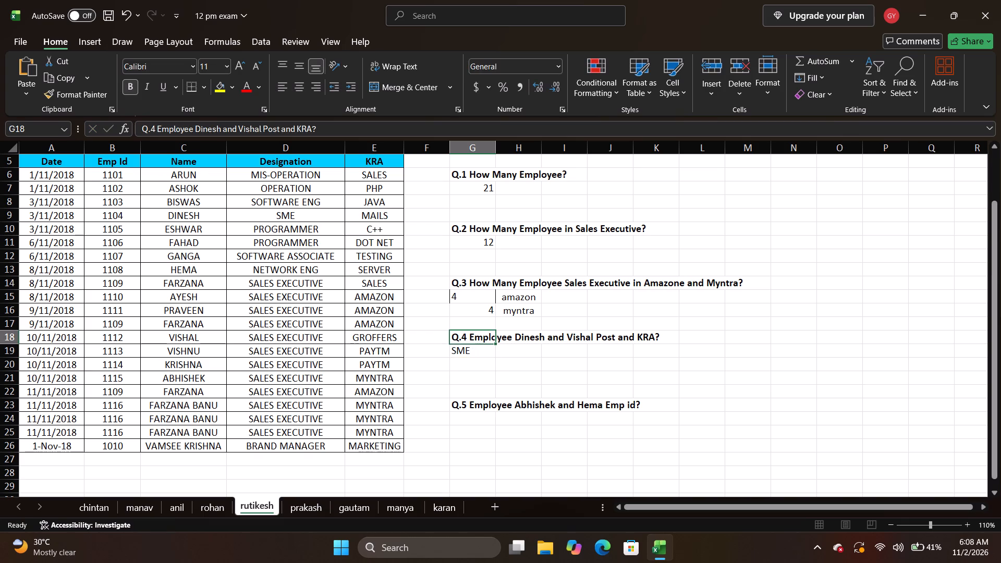
Check the formula in G19, and label the Q.4 answer rows "danish" in F19 and "vishal" in F20.
{"action": "double_click", "coordinate": [468, 352]}
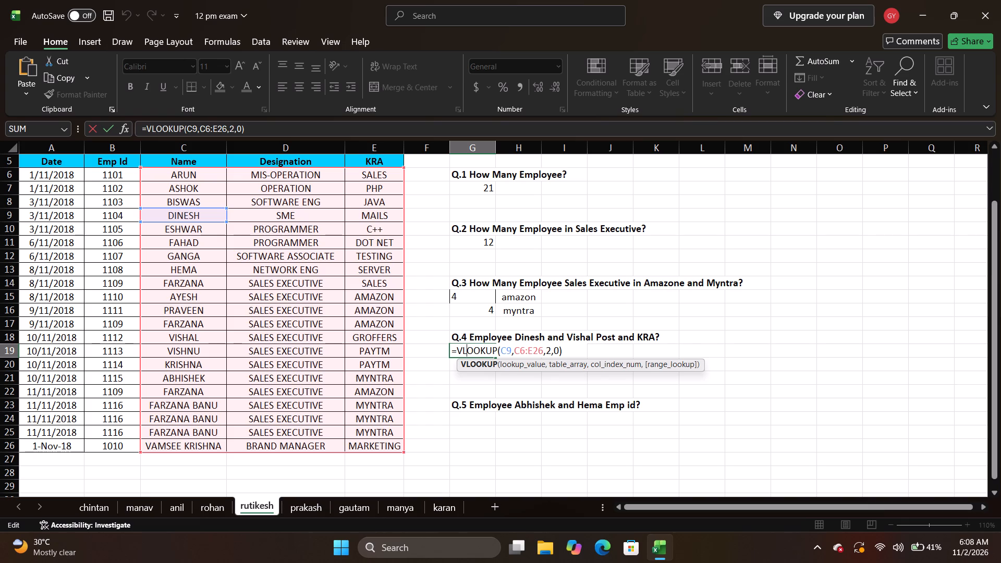
{"action": "key", "text": "Escape"}
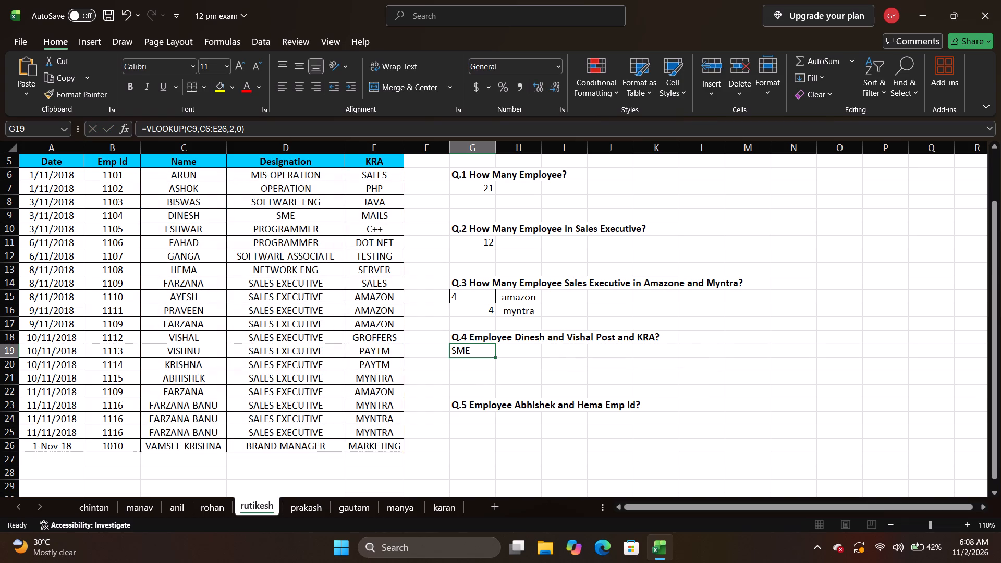
{"action": "left_click", "coordinate": [502, 351]}
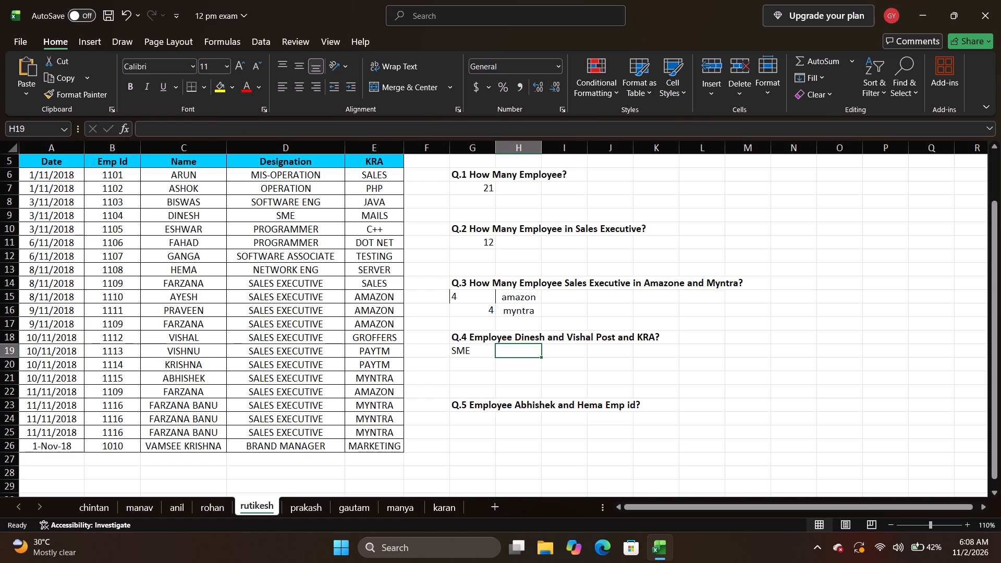
{"action": "left_click", "coordinate": [428, 348]}
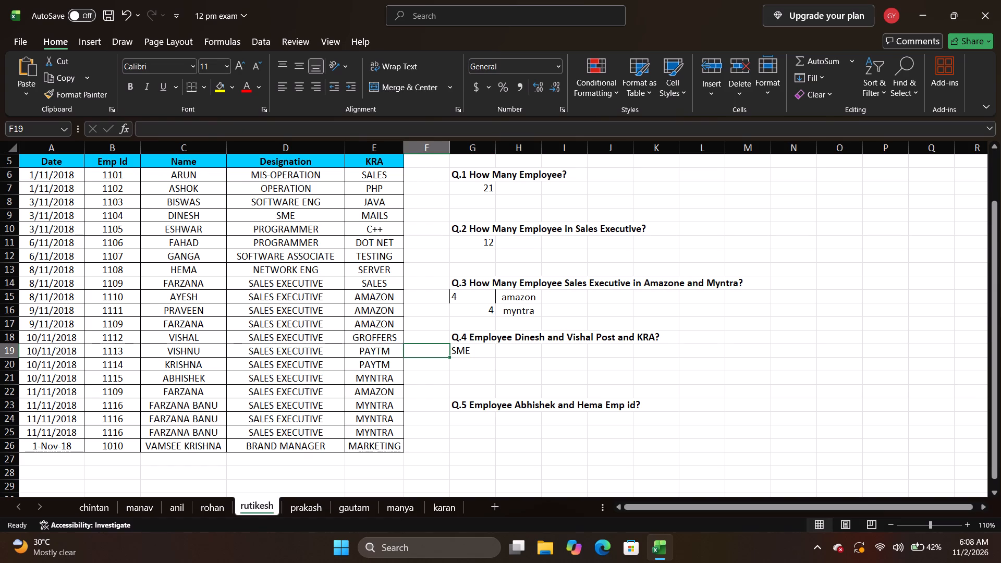
{"action": "type", "text": "da"}
{"action": "type", "text": "nish"}
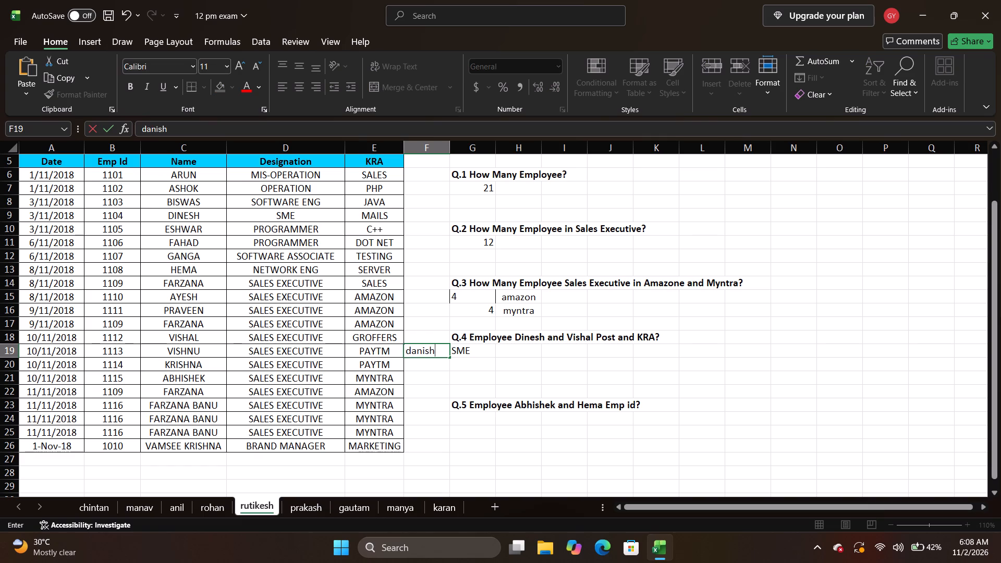
{"action": "key", "text": "Down"}
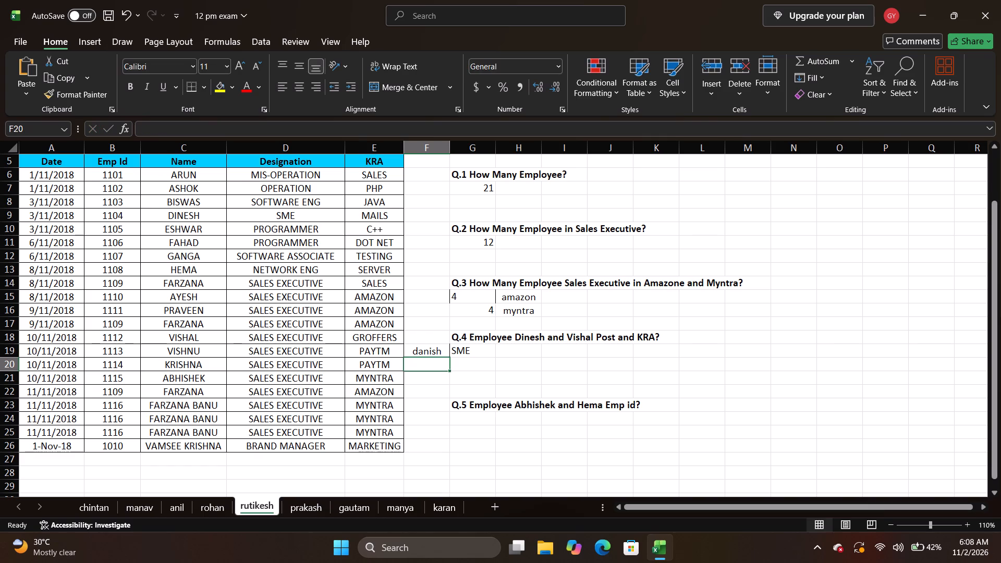
{"action": "type", "text": "vish"}
{"action": "key", "text": "a"}
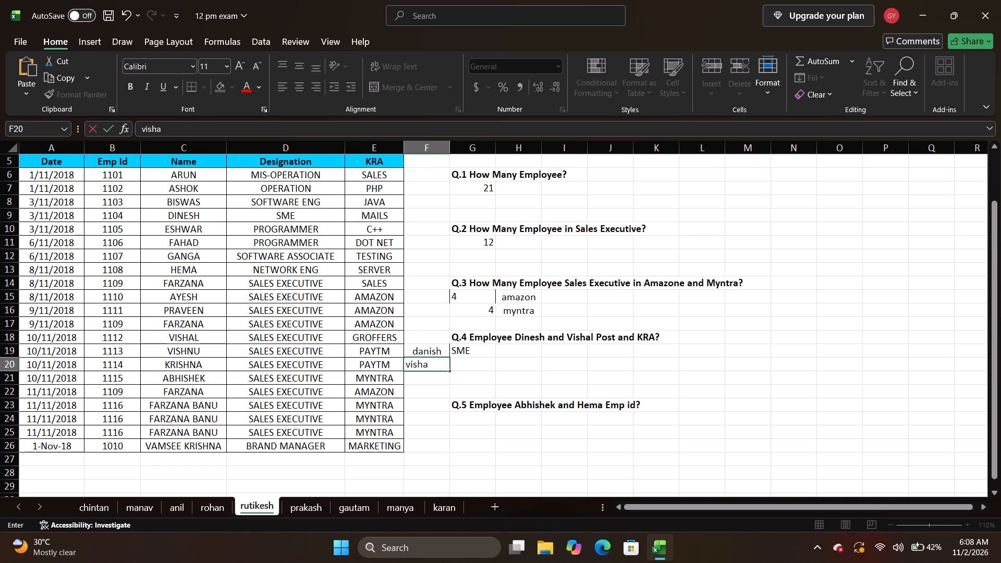
{"action": "key", "text": "l"}
{"action": "key", "text": "Right"}
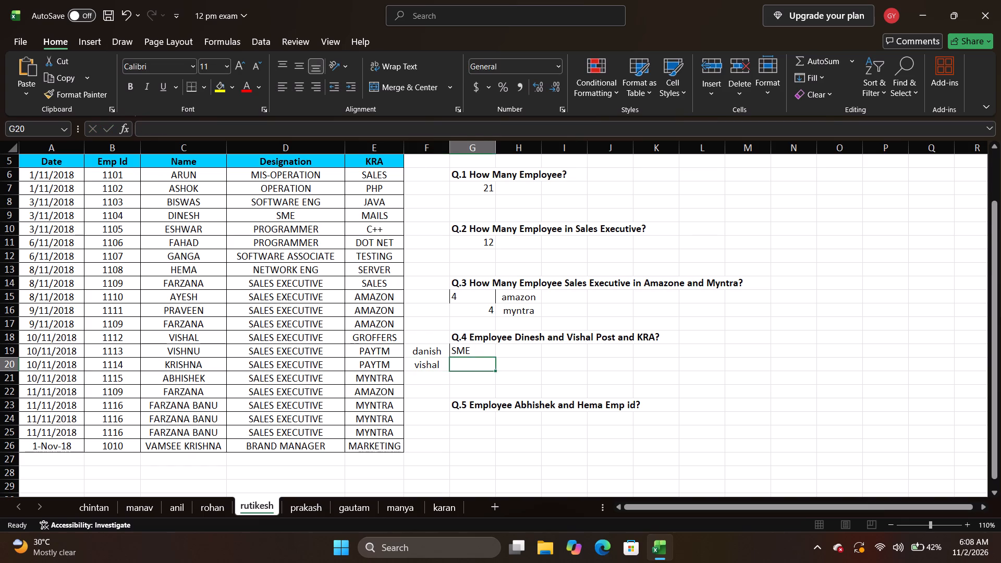
Enter a VLOOKUP in H19 with lookup value C9, range C6:E26 immediately followed by 3, and 0 as the last argument.
{"action": "key", "text": "Right"}
{"action": "key", "text": "Up"}
{"action": "key", "text": "equal"}
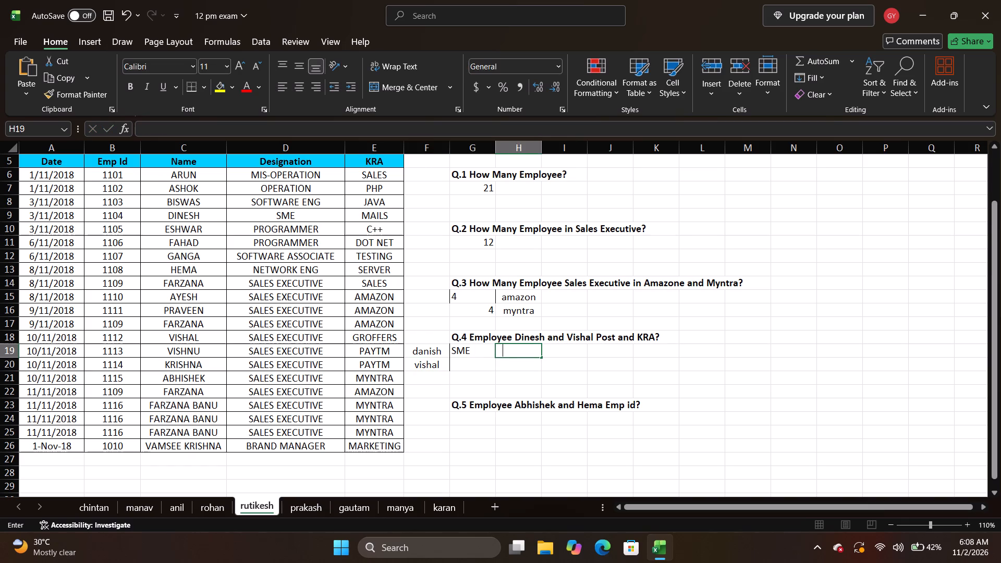
{"action": "type", "text": "vlook"}
{"action": "key", "text": "Tab"}
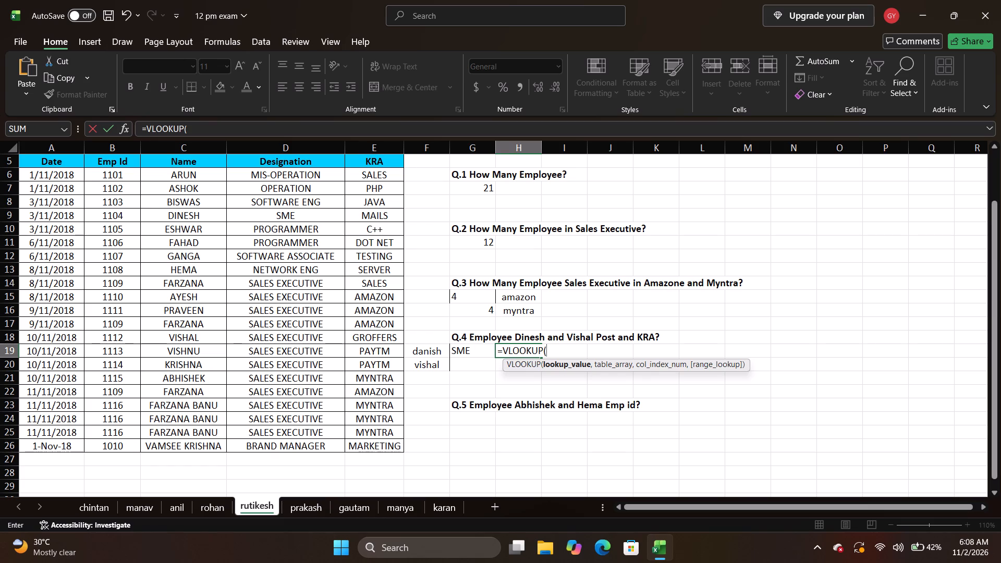
{"action": "left_click_drag", "start_coordinate": [181, 172], "coordinate": [205, 204]}
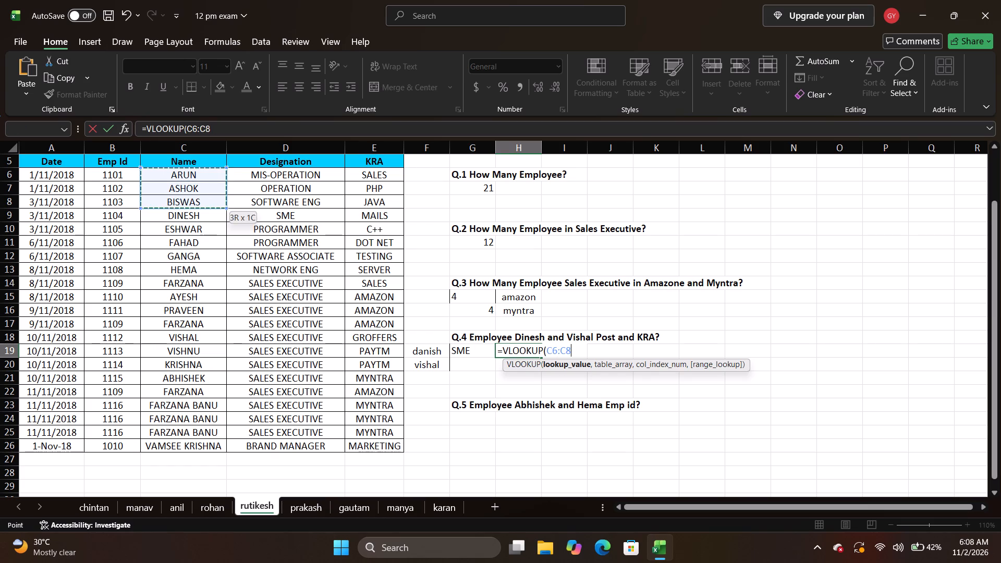
{"action": "left_click_drag", "start_coordinate": [205, 204], "coordinate": [216, 175]}
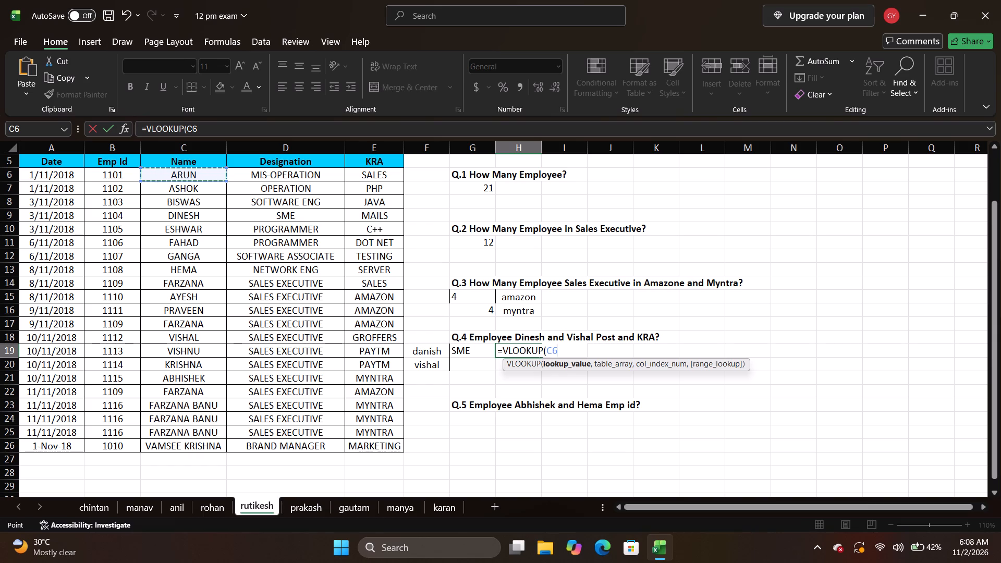
{"action": "left_click", "coordinate": [198, 220]}
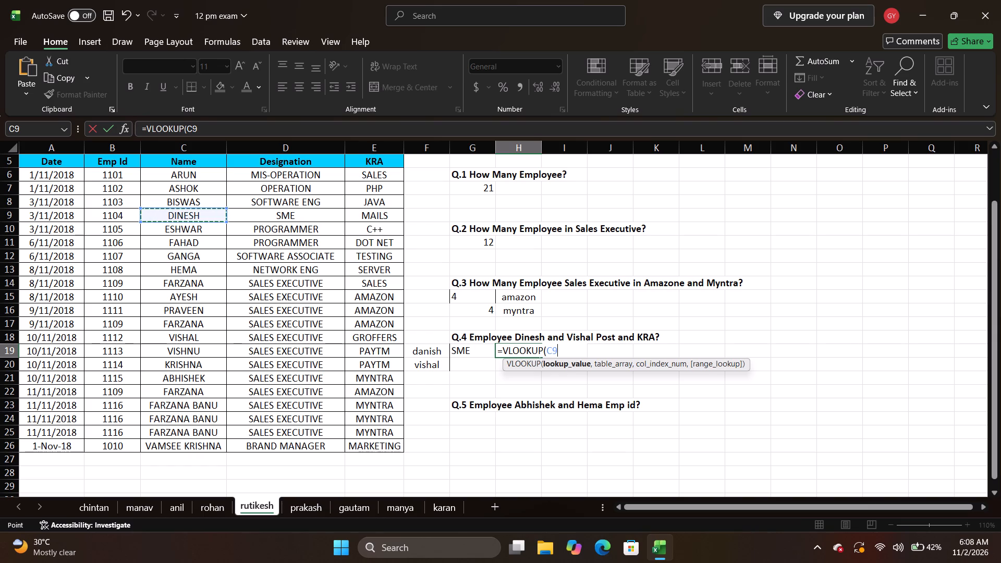
{"action": "key", "text": "comma"}
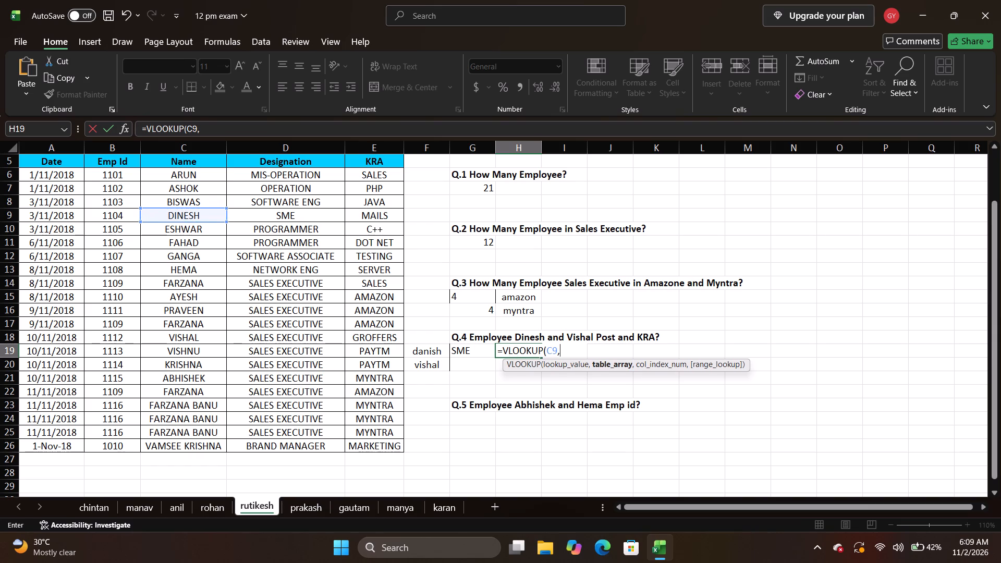
{"action": "left_click_drag", "start_coordinate": [160, 174], "coordinate": [393, 436]}
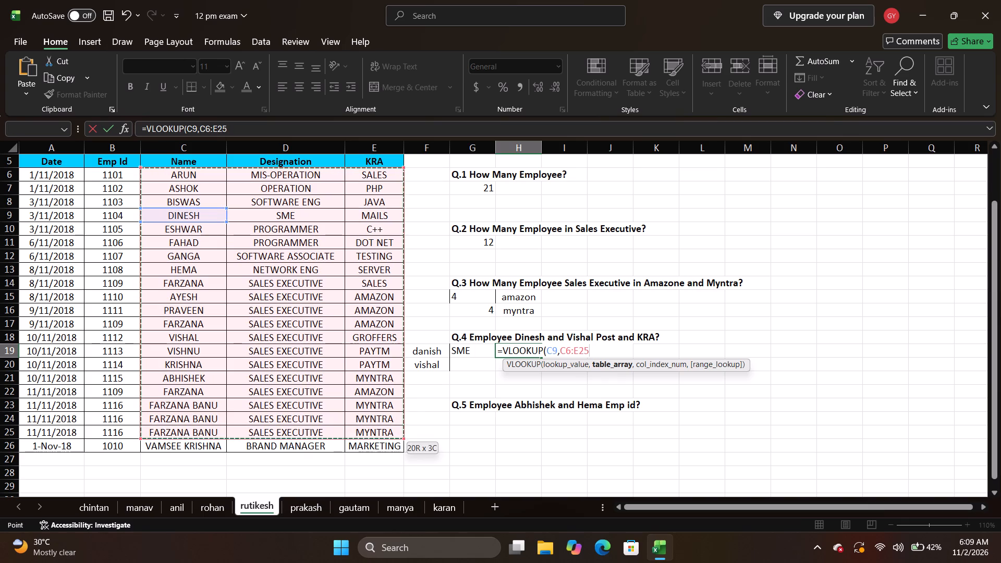
{"action": "left_click_drag", "start_coordinate": [393, 436], "coordinate": [387, 444]}
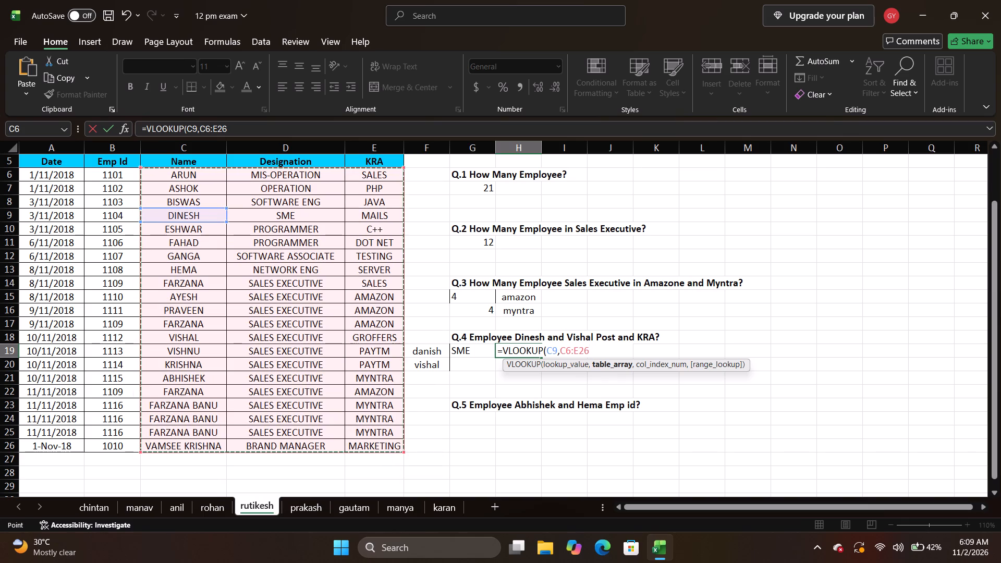
{"action": "key", "text": "3"}
{"action": "type", "text": ",0"}
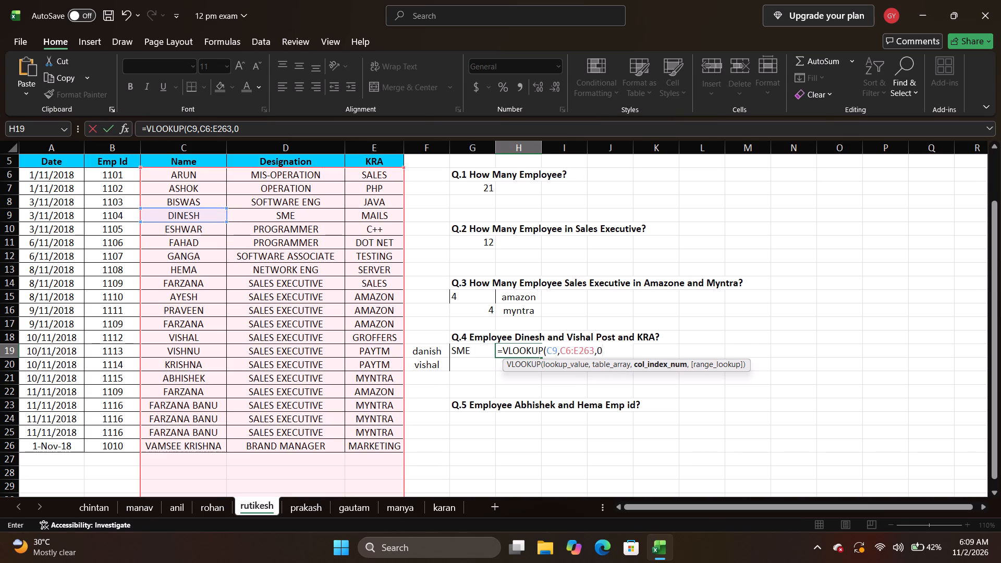
{"action": "key", "text": "Return"}
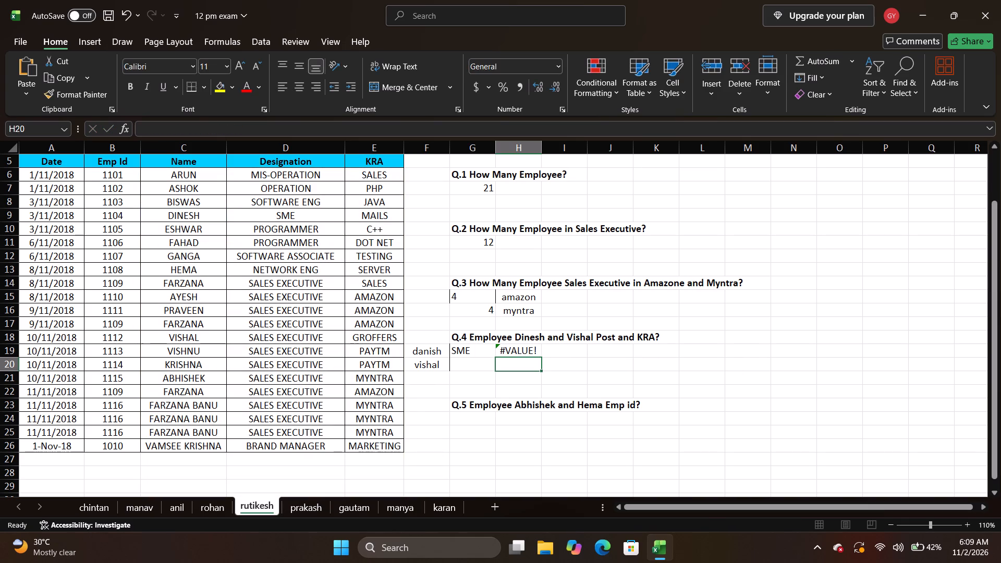
Insert the missing comma before the 3 in the H19 formula to make it =VLOOKUP(C9,C6:E26,3,0).
{"action": "double_click", "coordinate": [518, 348]}
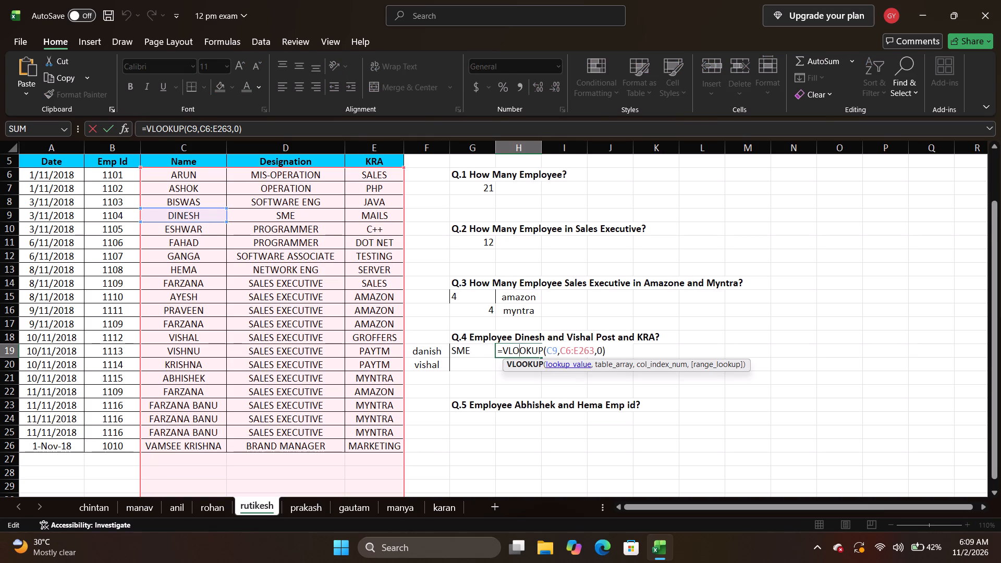
{"action": "left_click", "coordinate": [552, 350]}
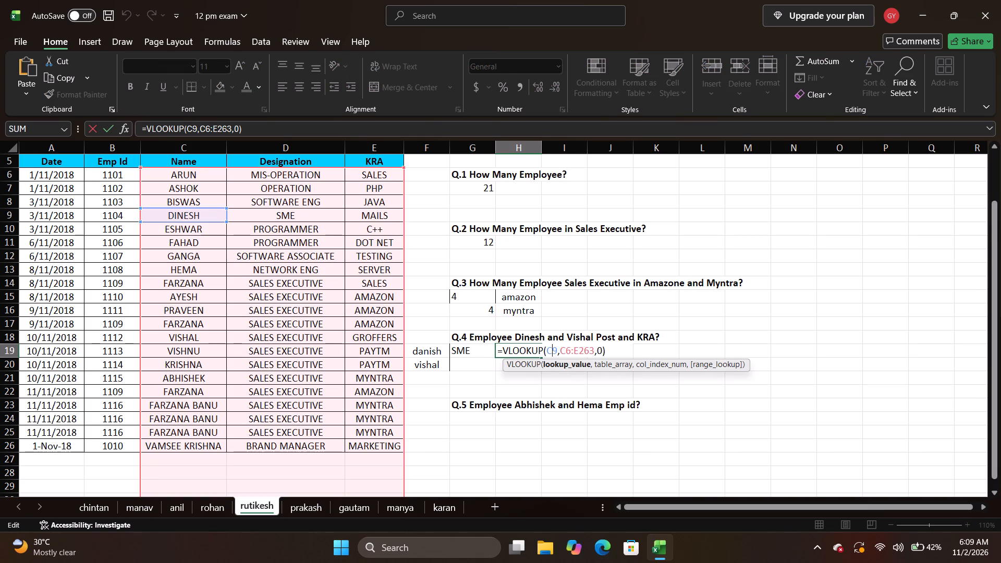
{"action": "left_click", "coordinate": [588, 349]}
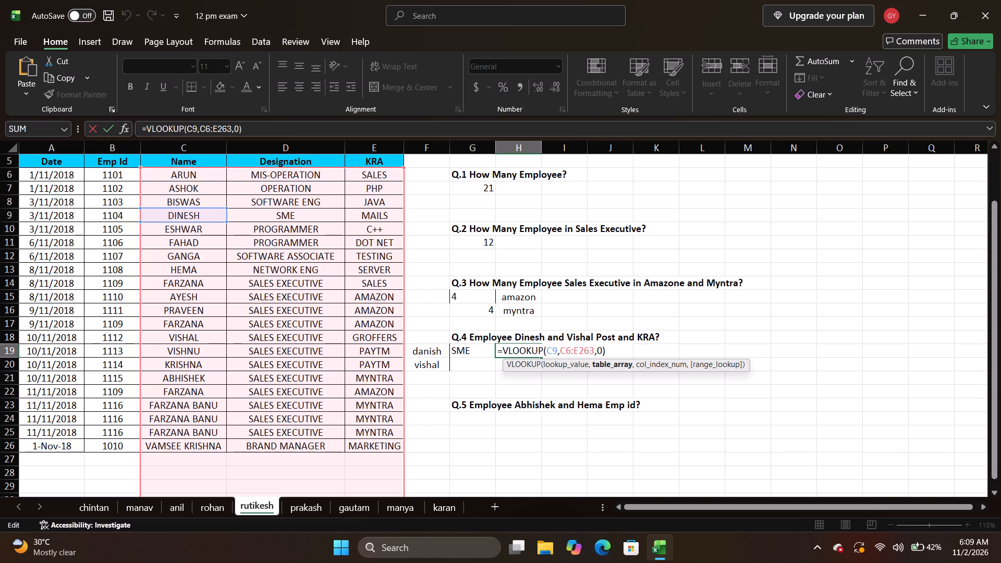
{"action": "key", "text": "comma"}
{"action": "key", "text": "Return"}
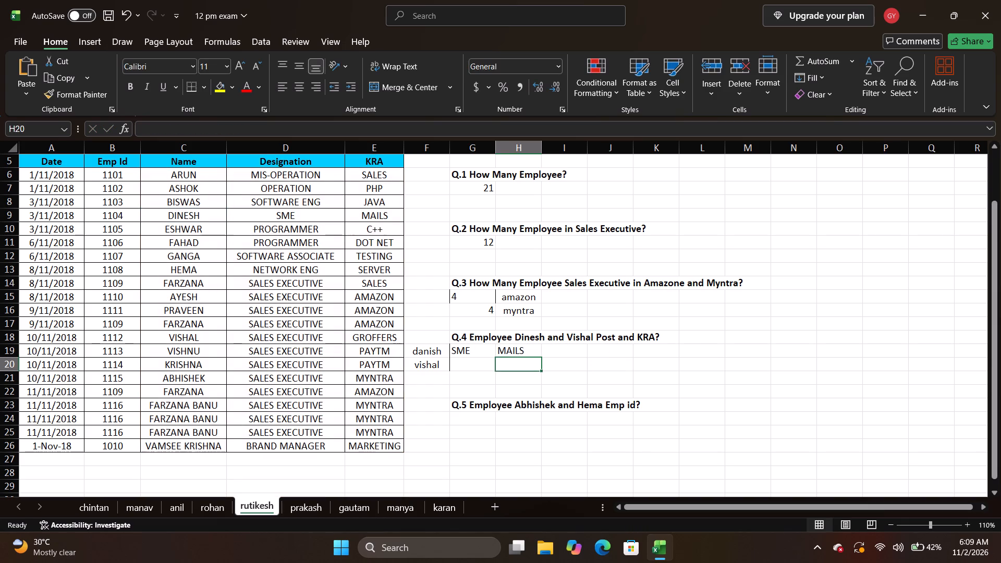
Enter =VLOOKUP(C18,C6:E26,3,0) in G20 to look up Vishal's KRA.
{"action": "left_click", "coordinate": [466, 364]}
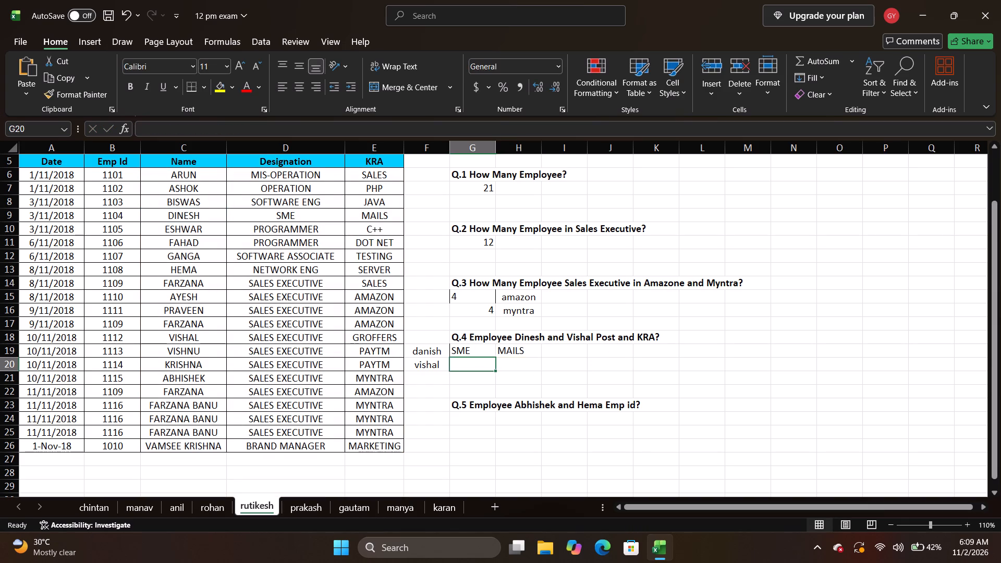
{"action": "key", "text": "equal"}
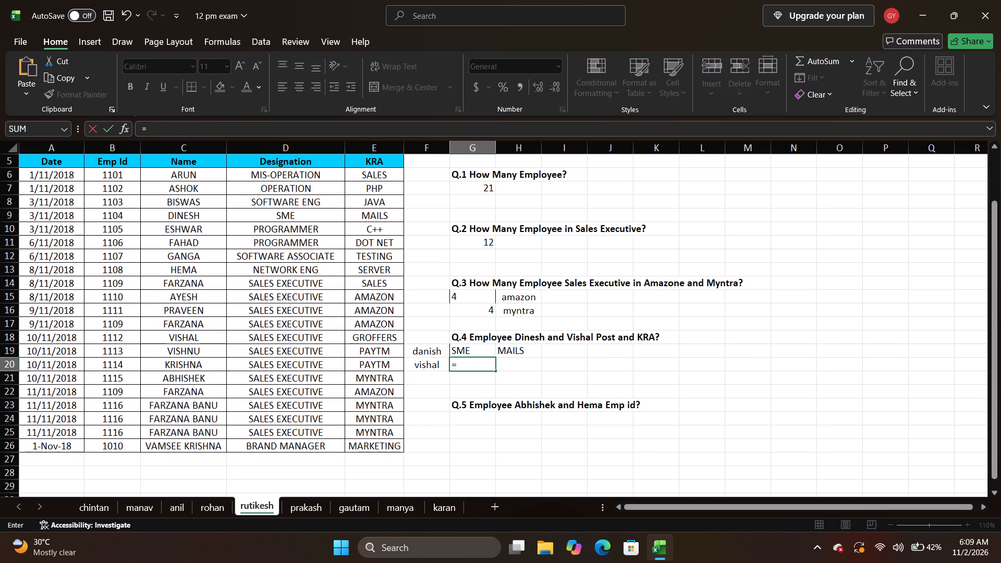
{"action": "key", "text": "v"}
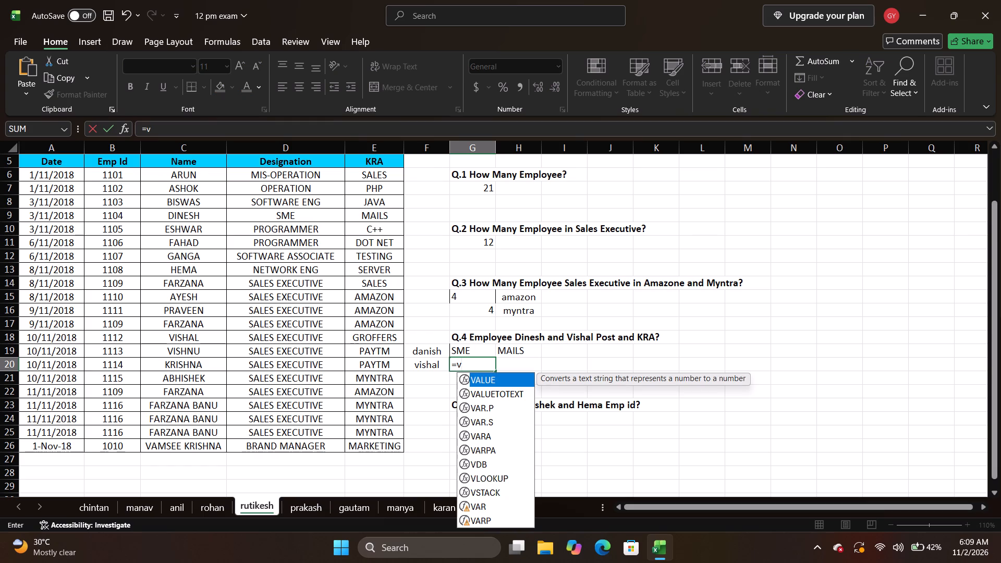
{"action": "type", "text": "loo"}
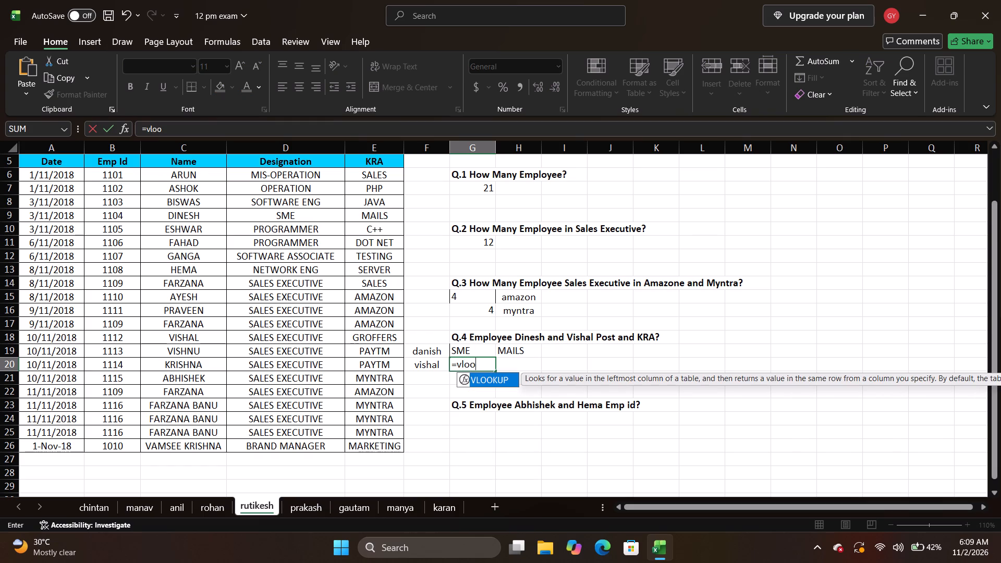
{"action": "key", "text": "Tab"}
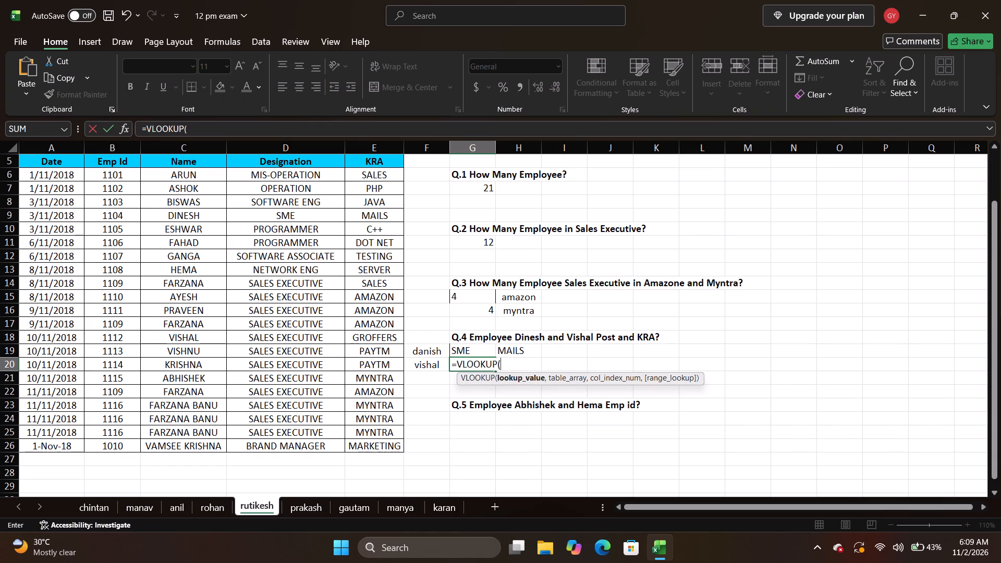
{"action": "left_click", "coordinate": [180, 340]}
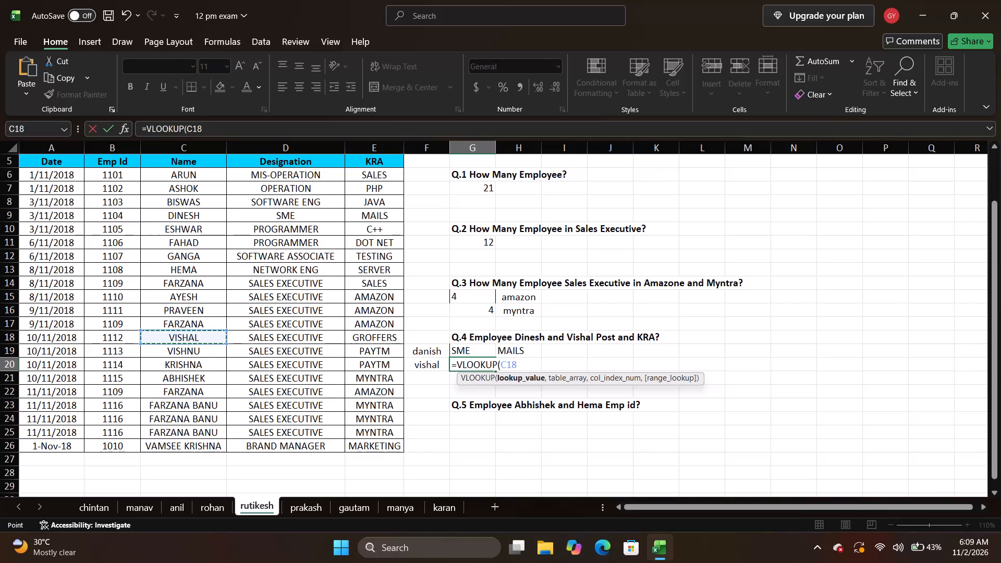
{"action": "key", "text": "comma"}
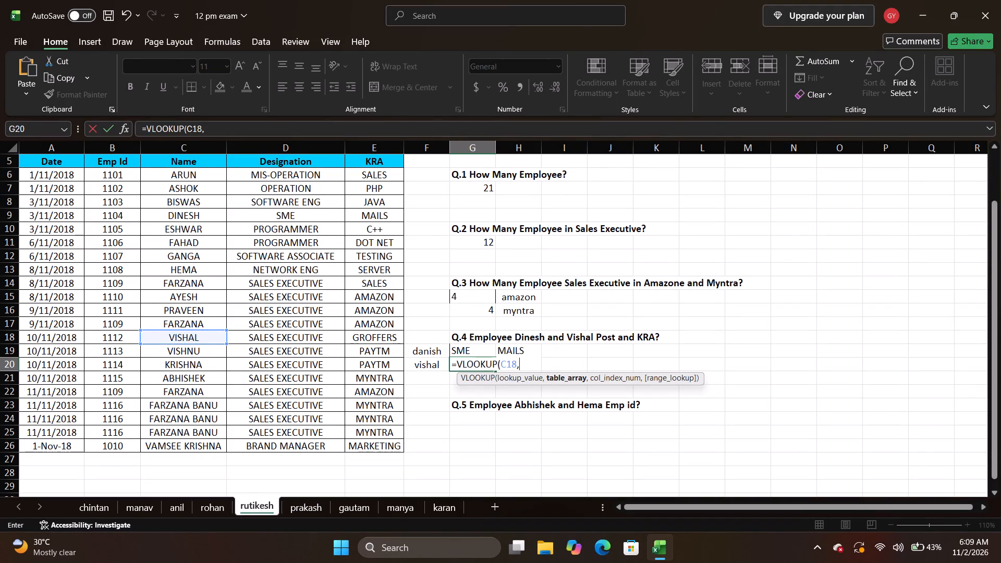
{"action": "left_click_drag", "start_coordinate": [170, 170], "coordinate": [357, 440]}
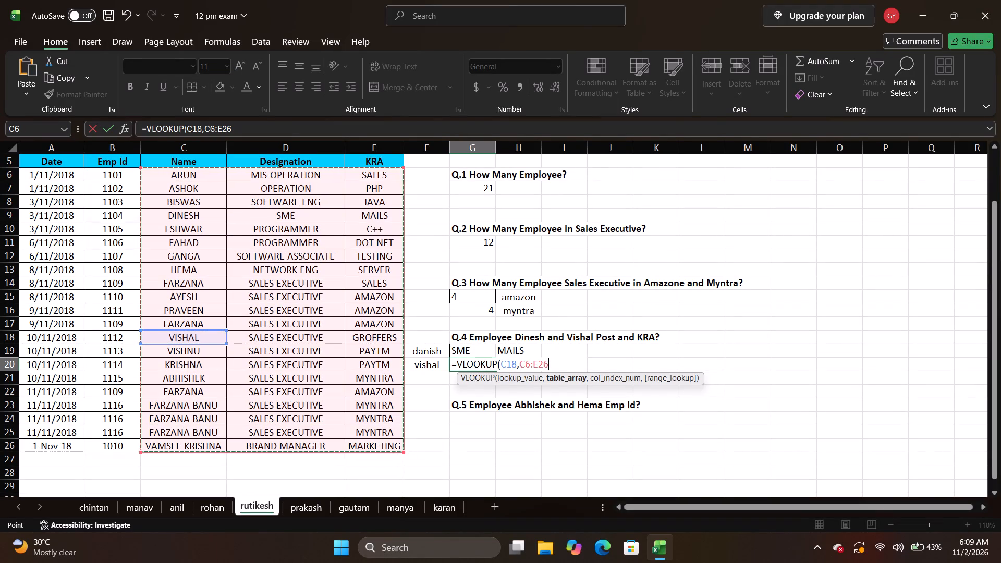
{"action": "key", "text": "comma"}
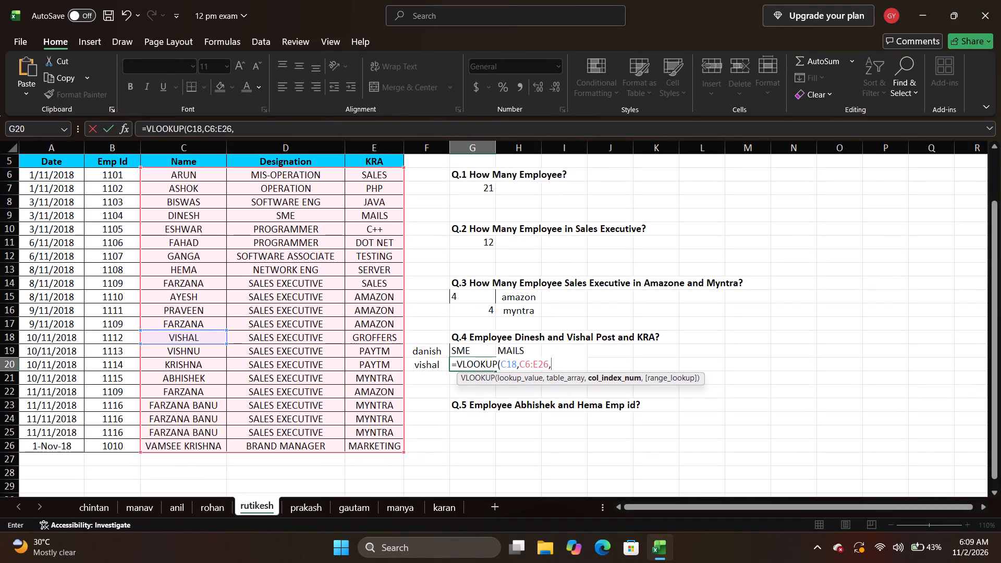
{"action": "key", "text": "3"}
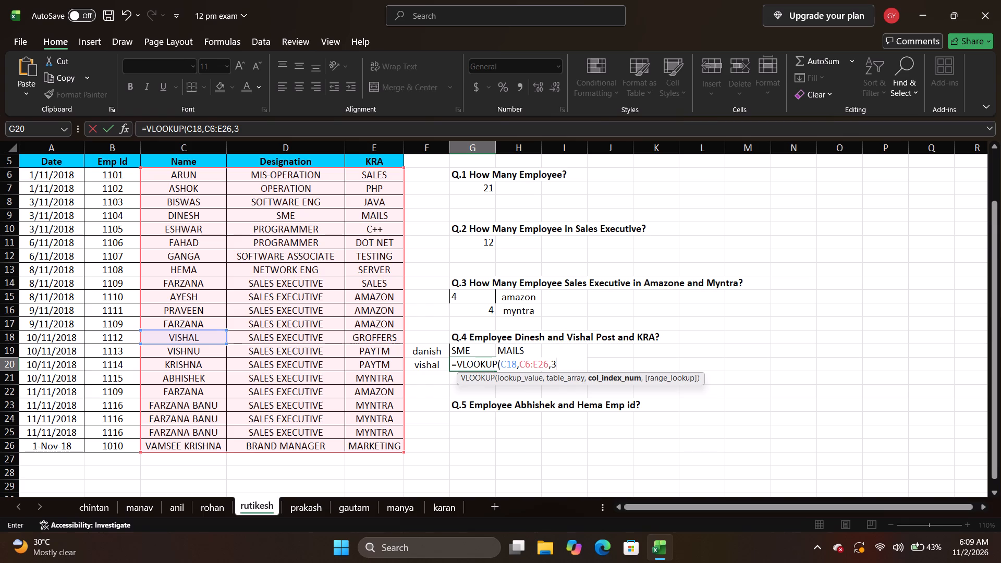
{"action": "key", "text": "comma"}
{"action": "key", "text": "0"}
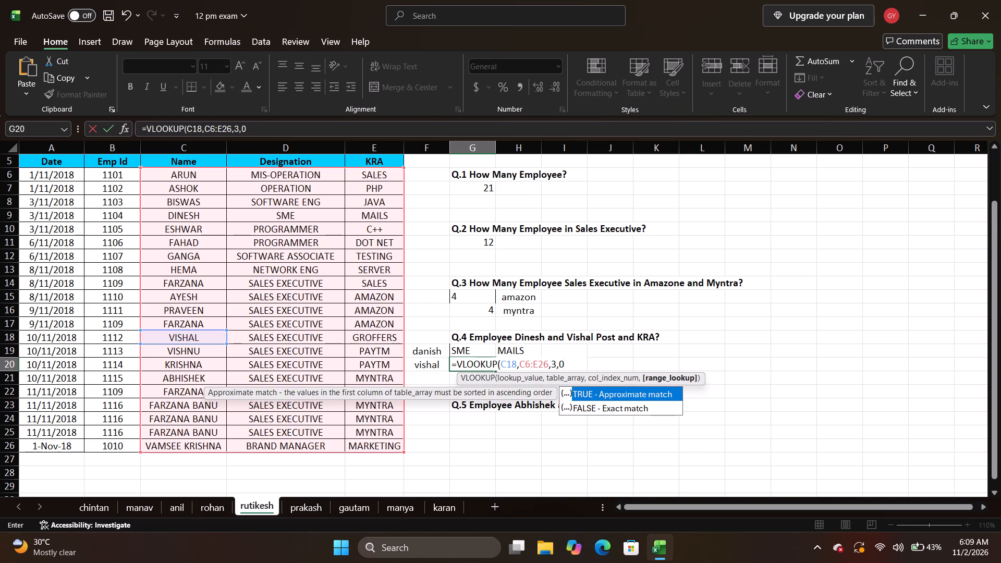
{"action": "key", "text": "Return"}
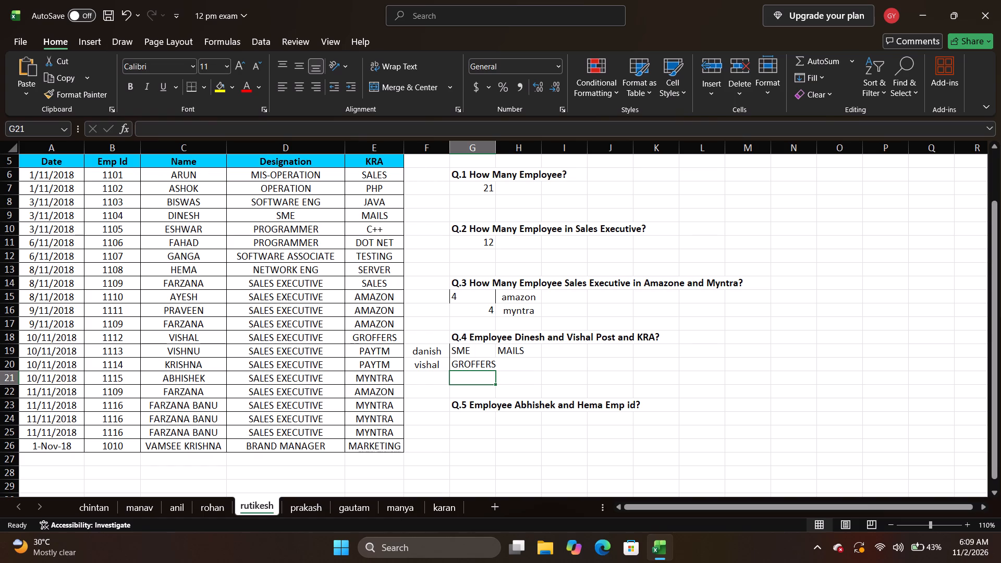
Enter =VLOOKUP(C18,C6:E26,2,0) in H20 to look up Vishal's designation.
{"action": "key", "text": "Right"}
{"action": "key", "text": "Up"}
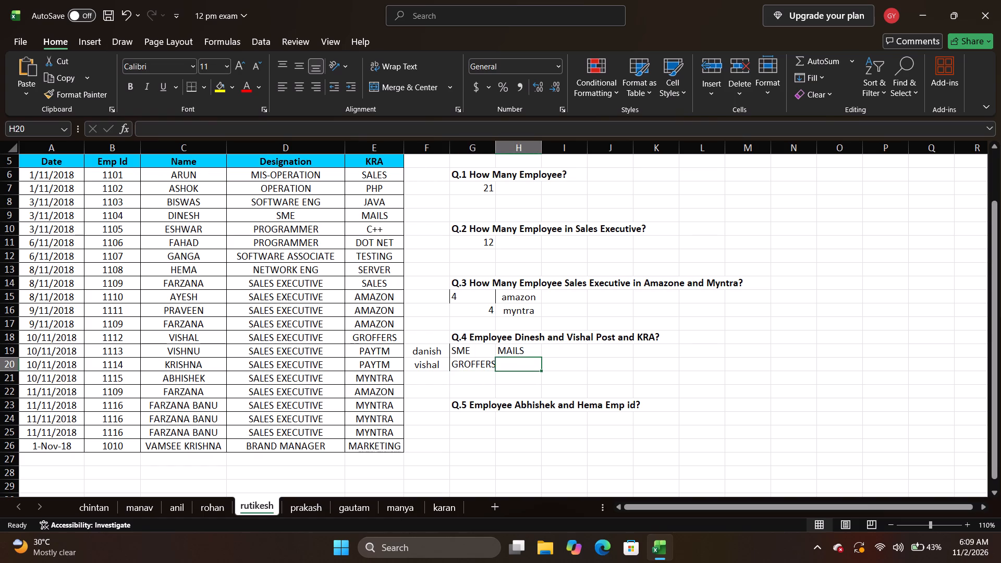
{"action": "key", "text": "equal"}
{"action": "type", "text": "vlo"}
{"action": "key", "text": "q"}
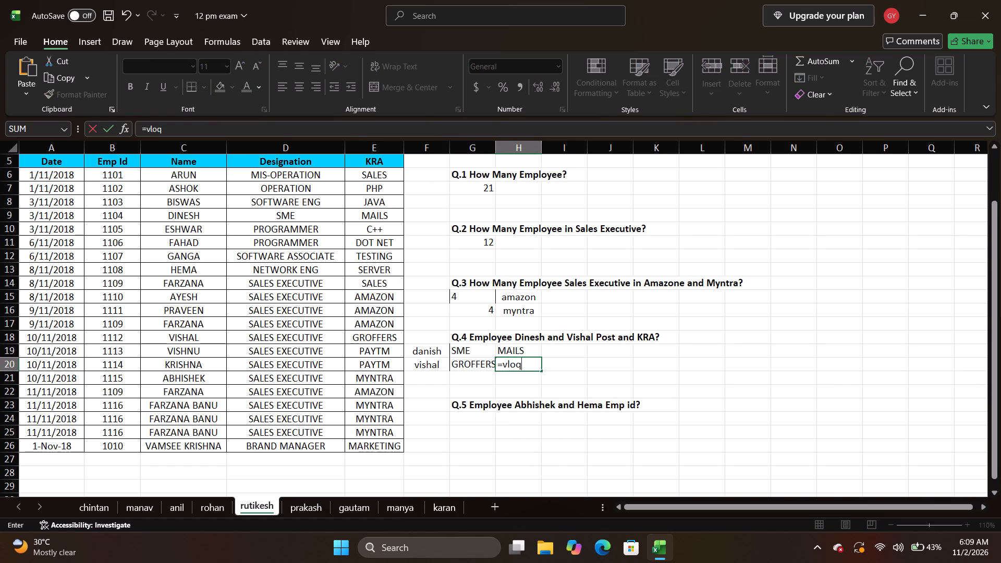
{"action": "key", "text": "BackSpace"}
{"action": "key", "text": "Tab"}
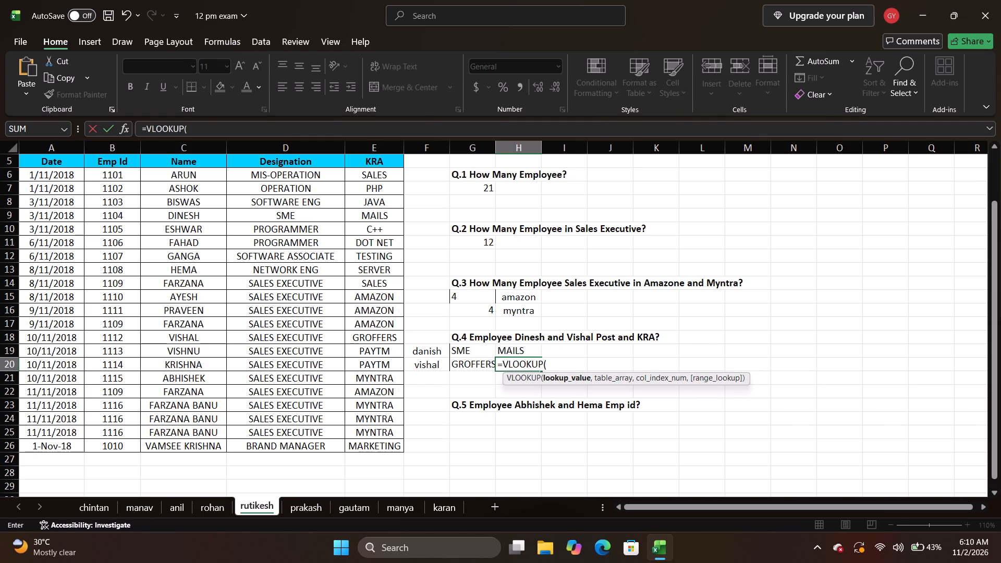
{"action": "left_click", "coordinate": [191, 335]}
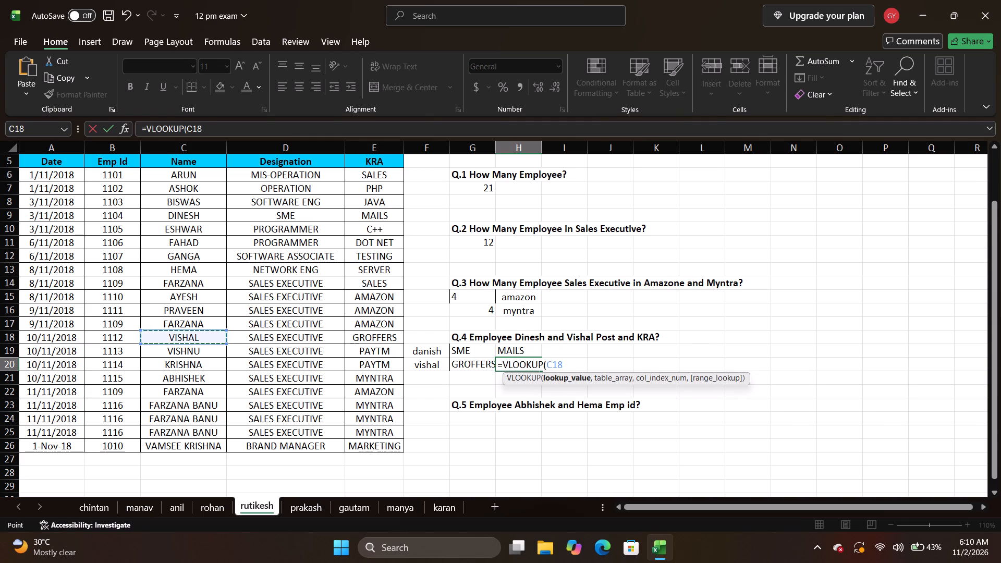
{"action": "key", "text": "period"}
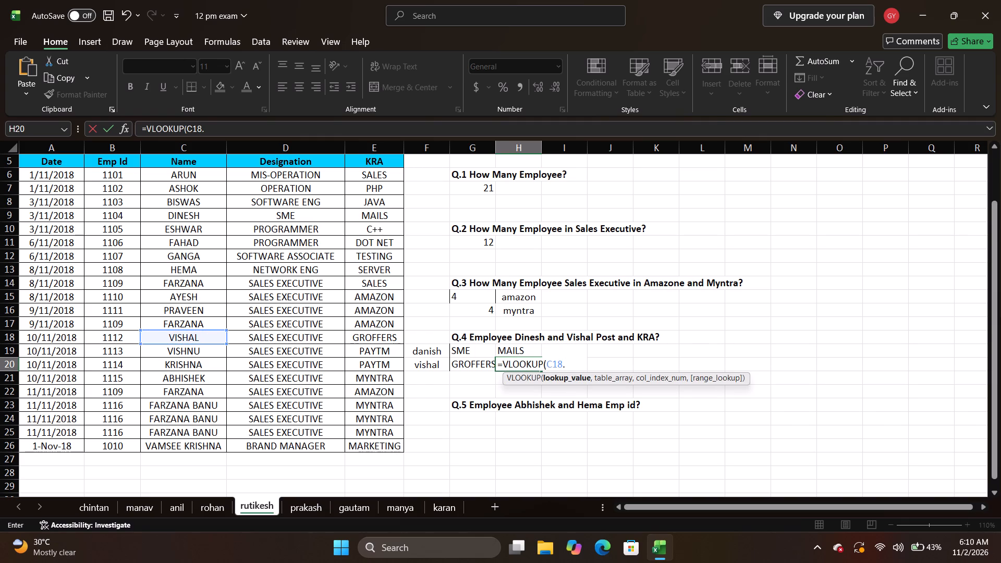
{"action": "left_click_drag", "start_coordinate": [166, 176], "coordinate": [316, 388]}
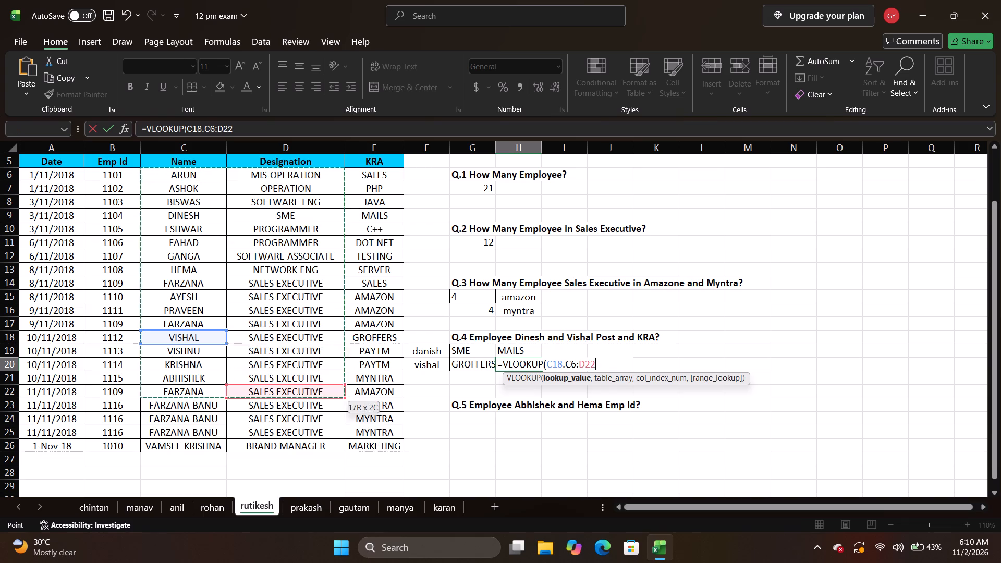
{"action": "left_click_drag", "start_coordinate": [316, 388], "coordinate": [158, 176]}
{"action": "left_click_drag", "start_coordinate": [158, 176], "coordinate": [187, 192]}
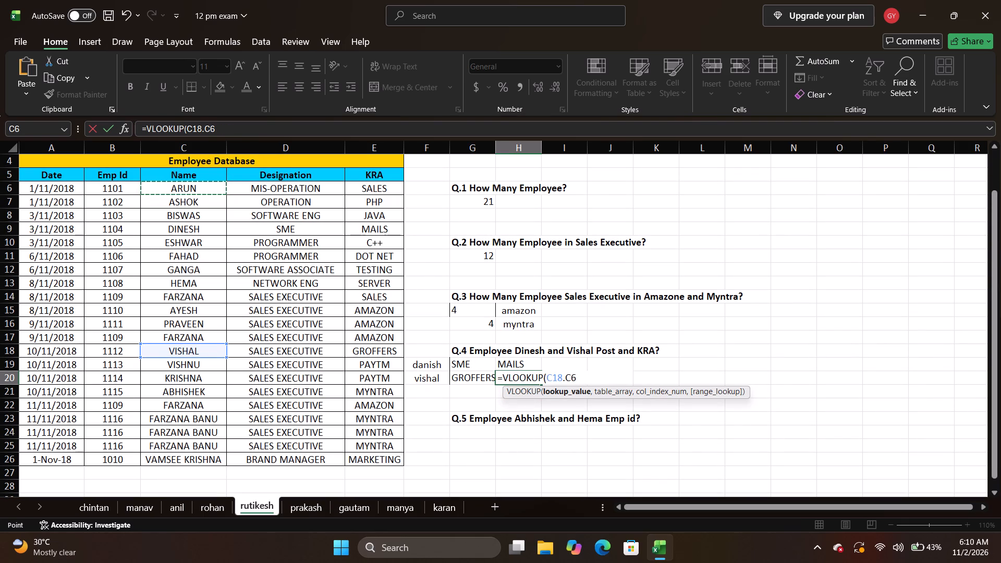
{"action": "key", "text": "BackSpace"}
{"action": "key", "text": "BackSpace"}
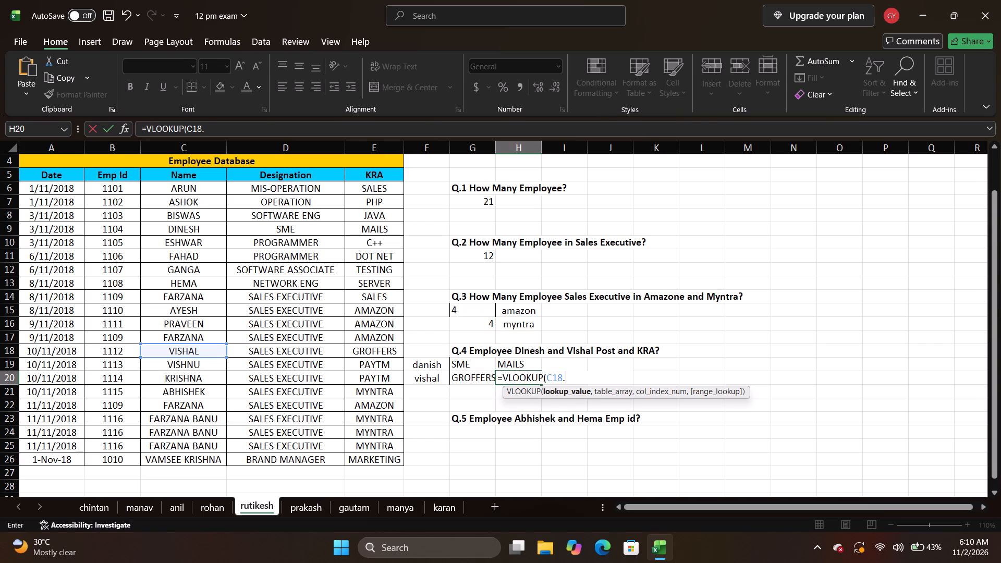
{"action": "key", "text": "BackSpace"}
{"action": "key", "text": "comma"}
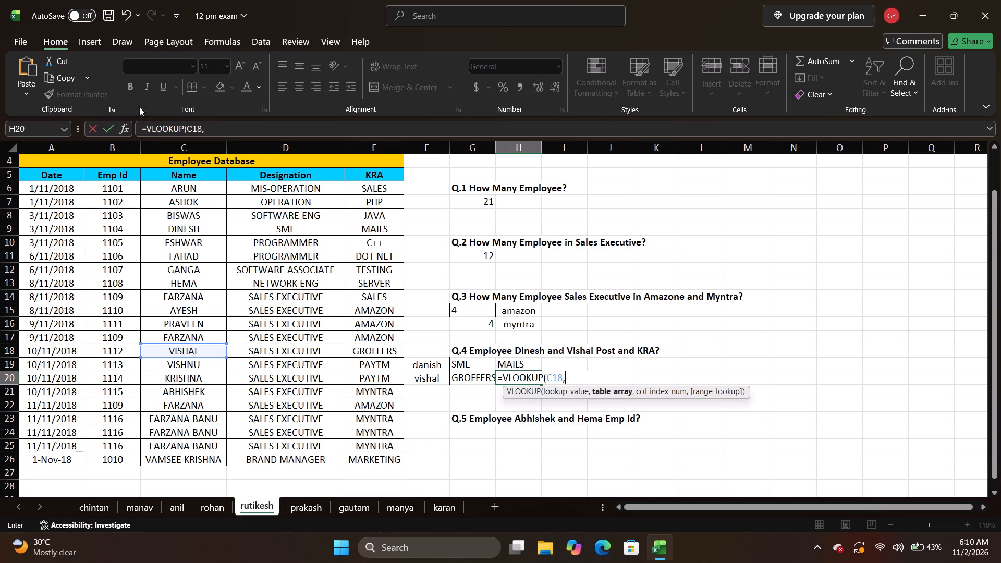
{"action": "left_click_drag", "start_coordinate": [176, 187], "coordinate": [371, 444]}
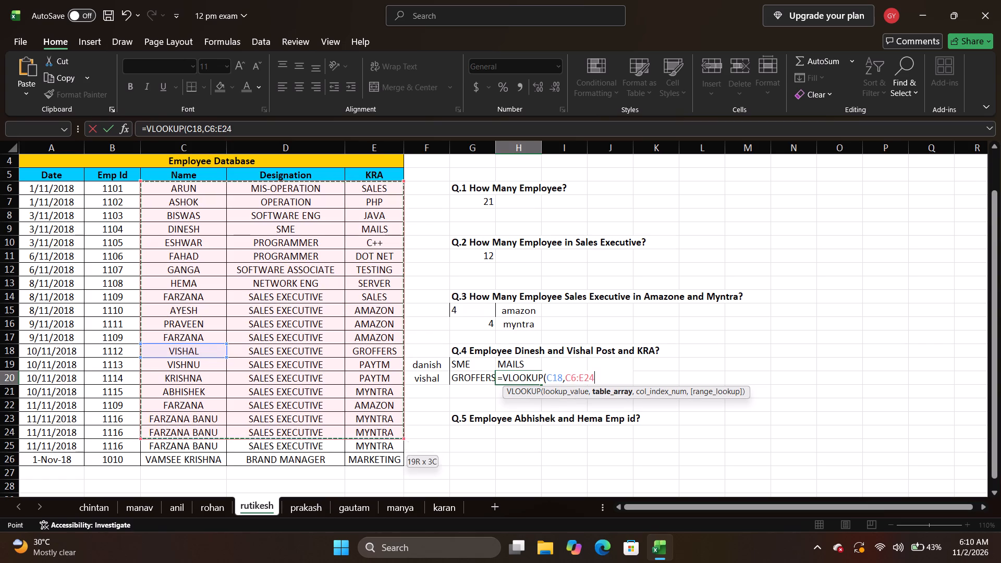
{"action": "left_click_drag", "start_coordinate": [371, 444], "coordinate": [367, 455]}
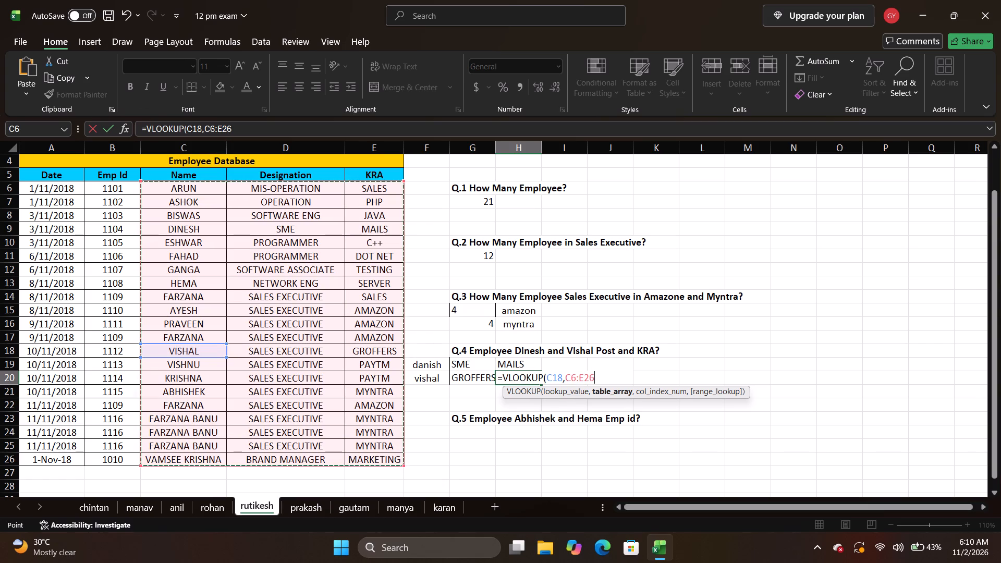
{"action": "key", "text": "comma"}
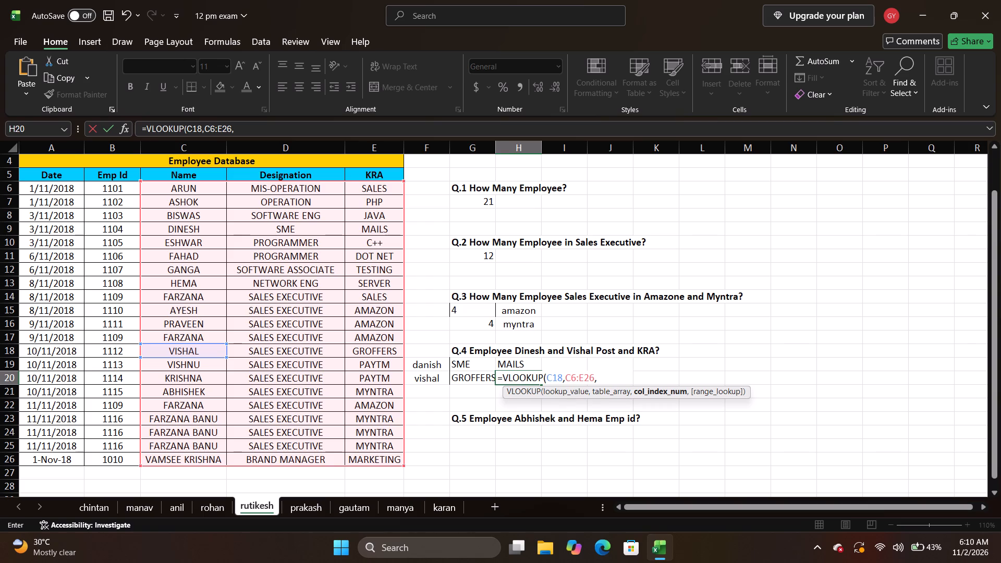
{"action": "key", "text": "2"}
{"action": "type", "text": ",0"}
{"action": "key", "text": "Return"}
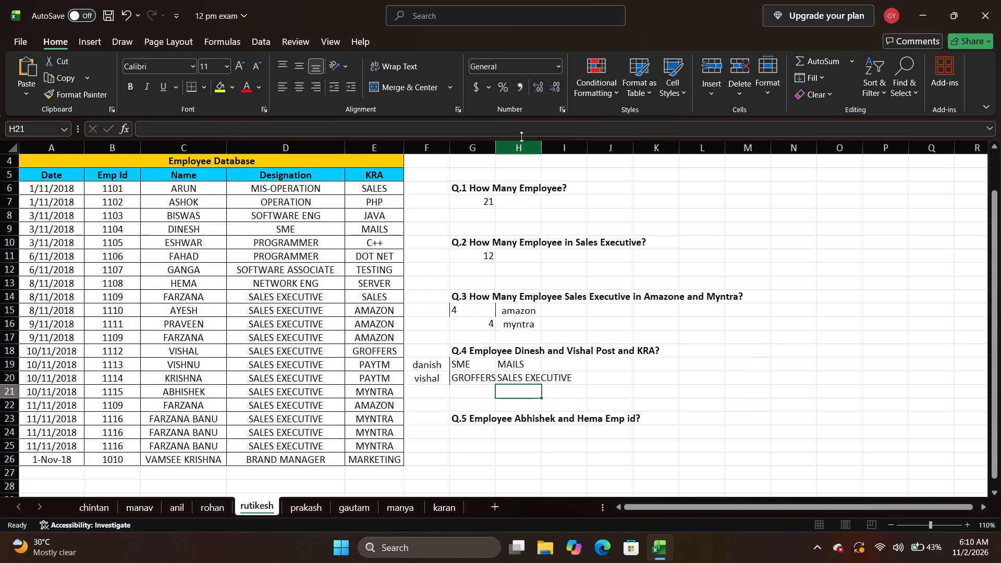
Widen column G slightly so that the Q.4 answer in G20 fits with some room to spare.
{"action": "left_click_drag", "start_coordinate": [495, 148], "coordinate": [586, 160]}
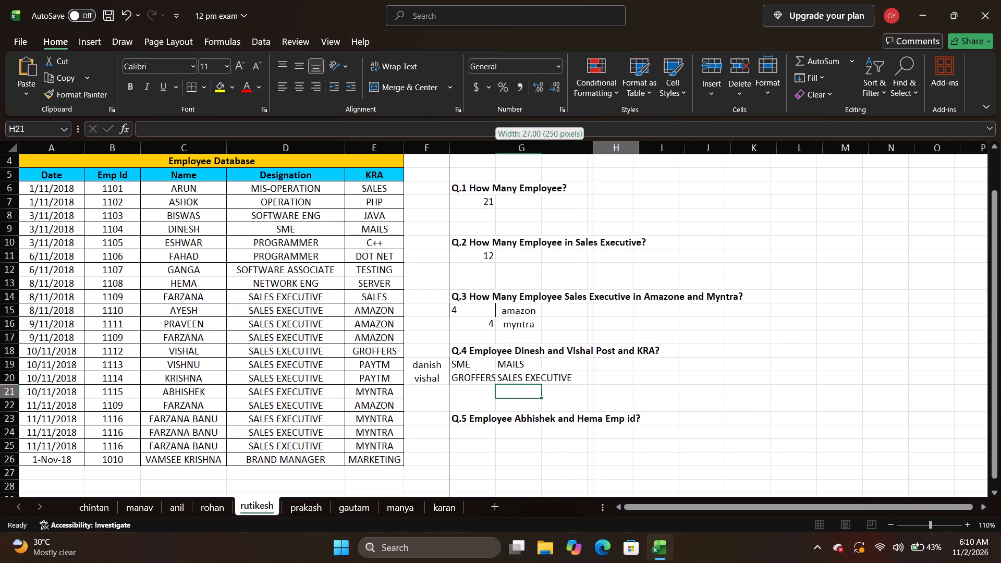
{"action": "left_click_drag", "start_coordinate": [586, 160], "coordinate": [575, 156]}
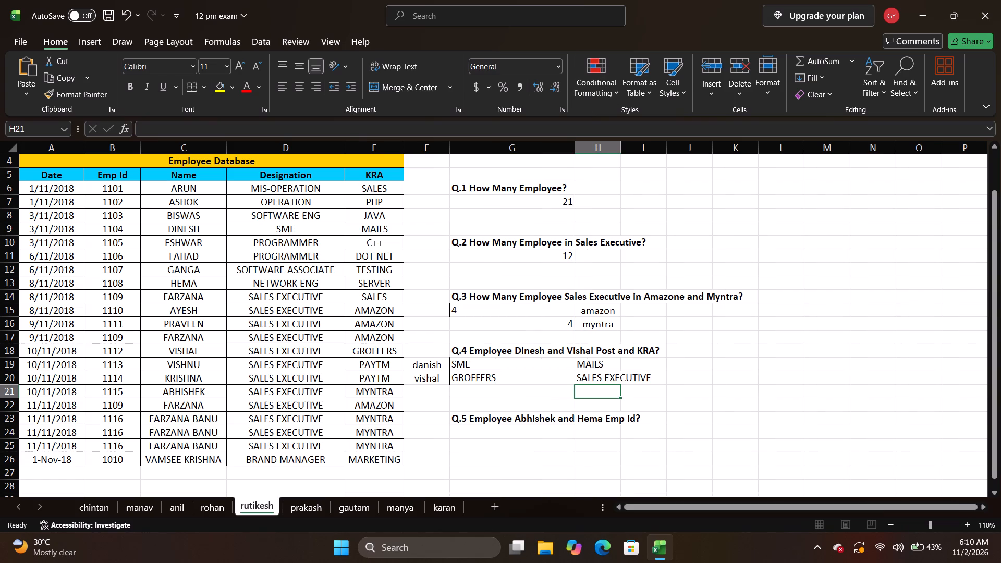
{"action": "left_click_drag", "start_coordinate": [574, 146], "coordinate": [519, 130]}
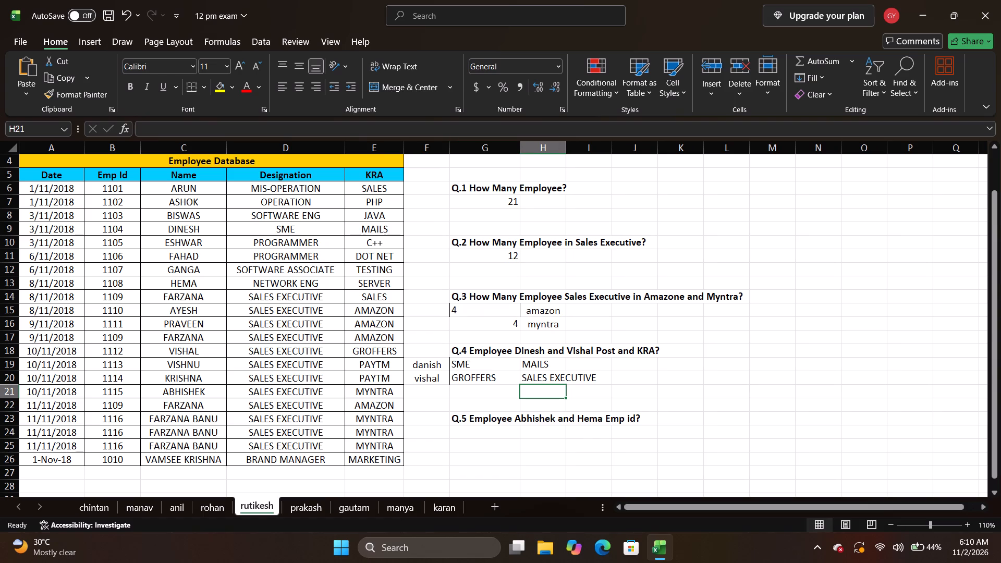
Check the VLOOKUP formula in G20 and move that cell to H21.
{"action": "left_click", "coordinate": [493, 375]}
{"action": "double_click", "coordinate": [493, 375]}
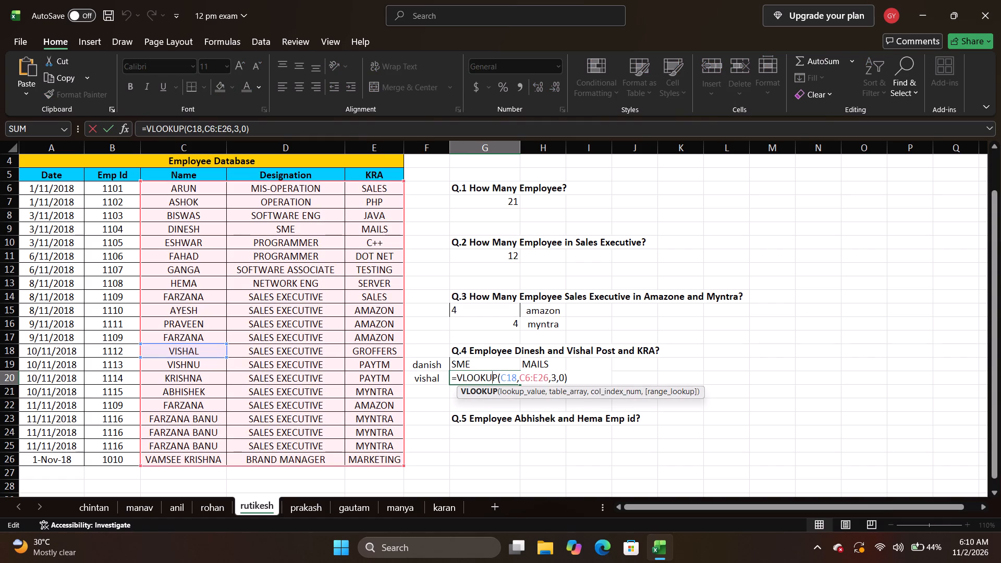
{"action": "key", "text": "Return"}
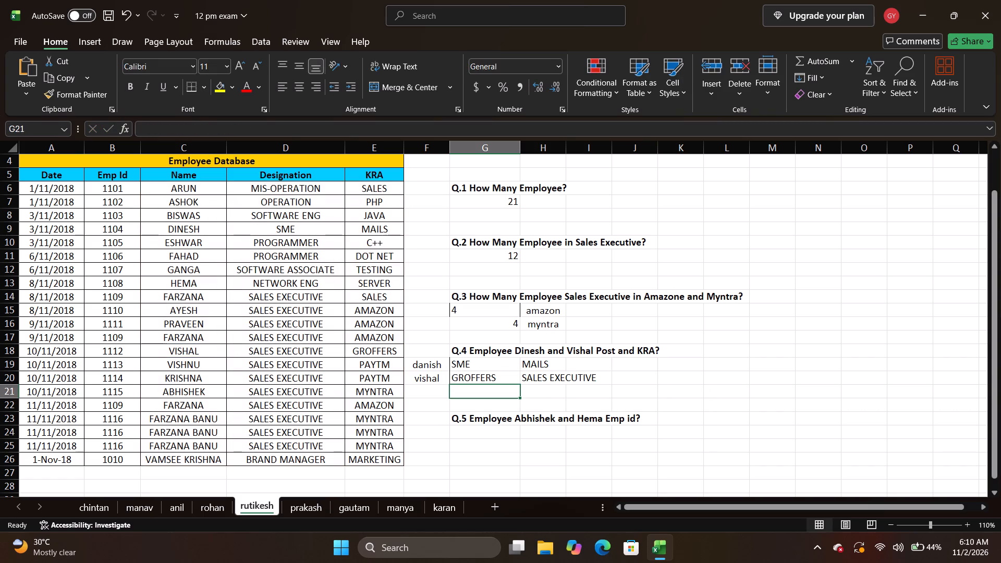
{"action": "double_click", "coordinate": [484, 376]}
{"action": "left_click", "coordinate": [484, 376]}
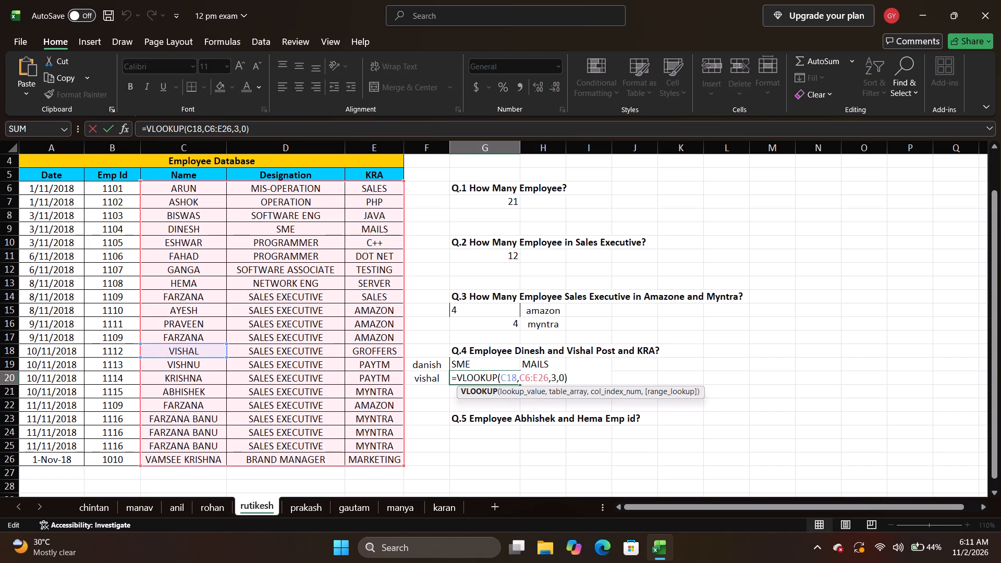
{"action": "key", "text": "Escape"}
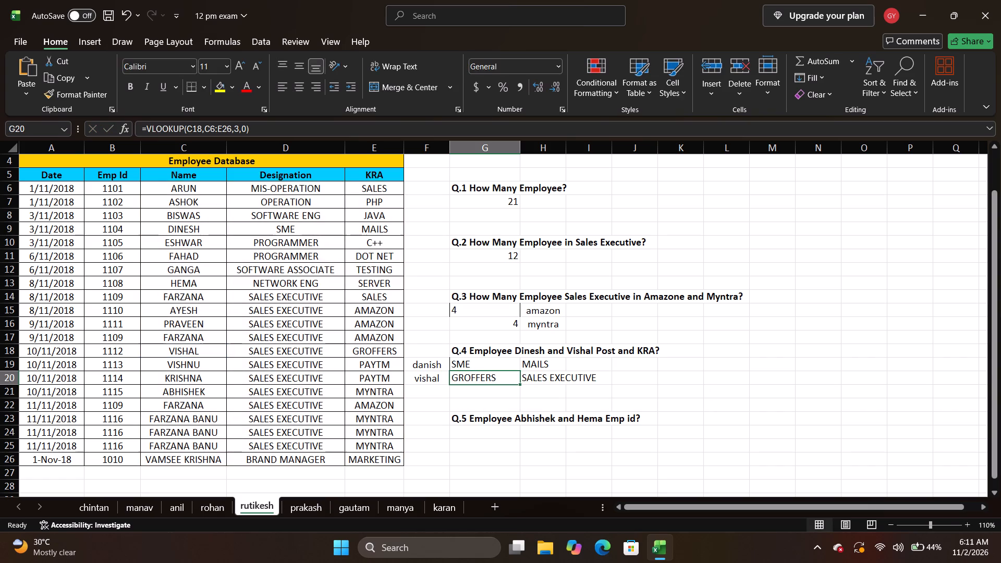
{"action": "left_click_drag", "start_coordinate": [483, 384], "coordinate": [545, 392]}
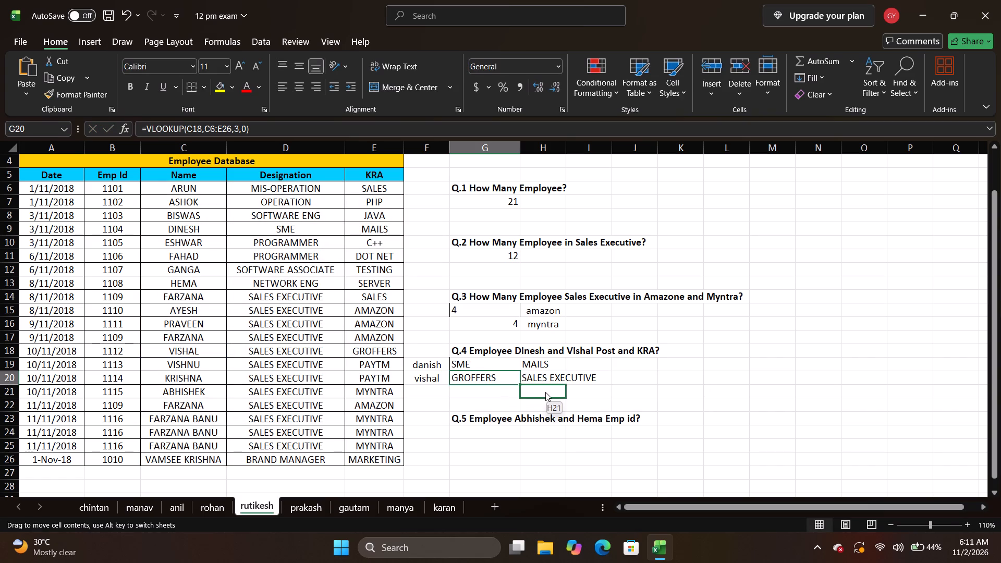
{"action": "left_click_drag", "start_coordinate": [545, 392], "coordinate": [546, 392]}
Move Vishal's designation lookup from H20 to G20 and widen column G to fit SALES EXECUTIVE.
{"action": "left_click", "coordinate": [528, 373]}
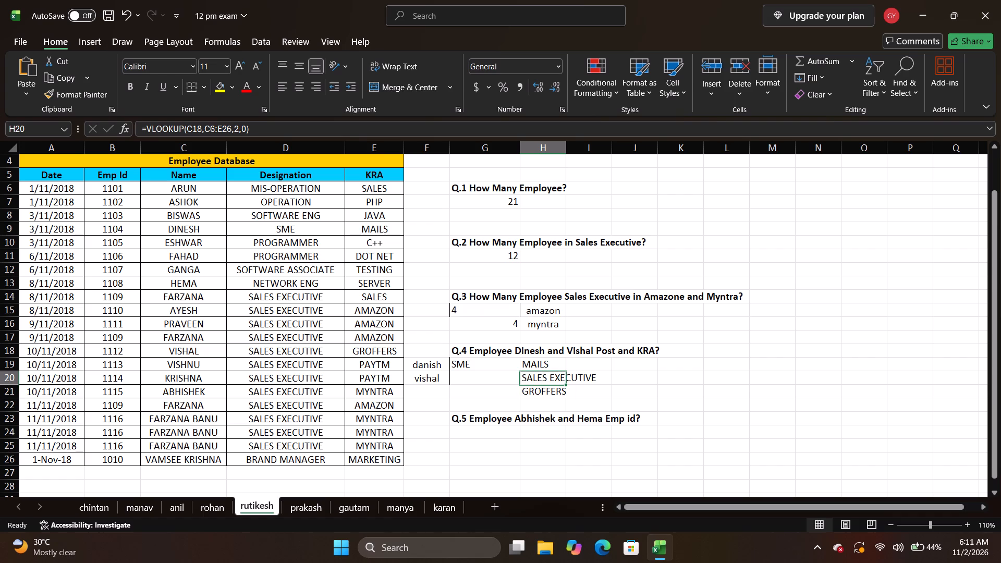
{"action": "left_click_drag", "start_coordinate": [521, 374], "coordinate": [482, 373]}
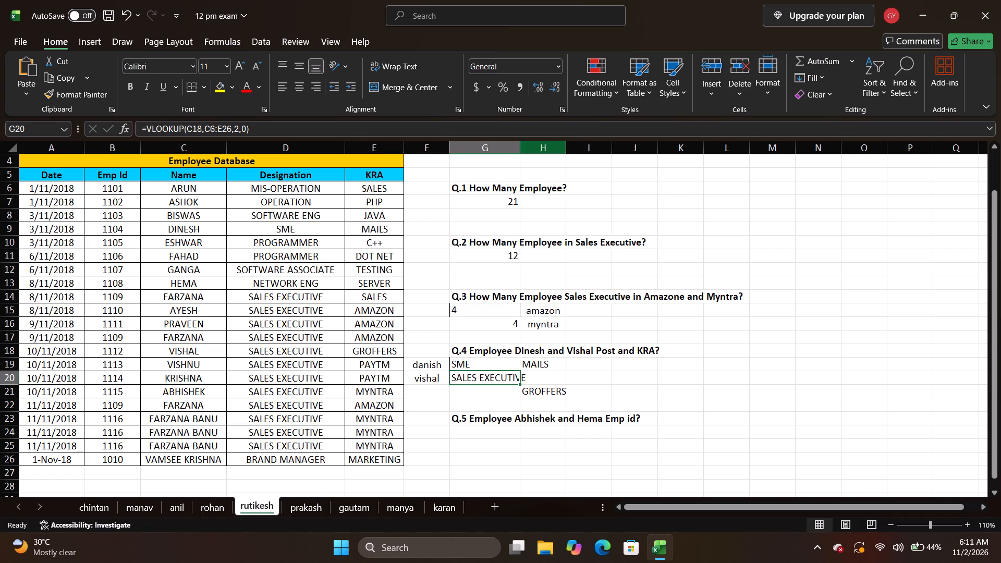
{"action": "left_click_drag", "start_coordinate": [518, 150], "coordinate": [533, 150]}
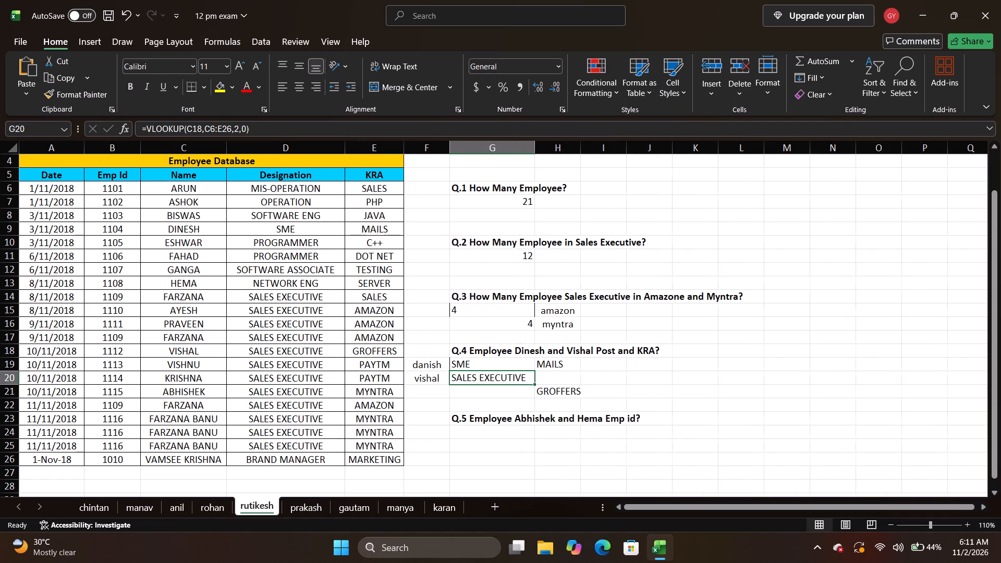
Move Vishal's KRA lookup from H21 up to H20, beside the designation.
{"action": "left_click", "coordinate": [552, 391]}
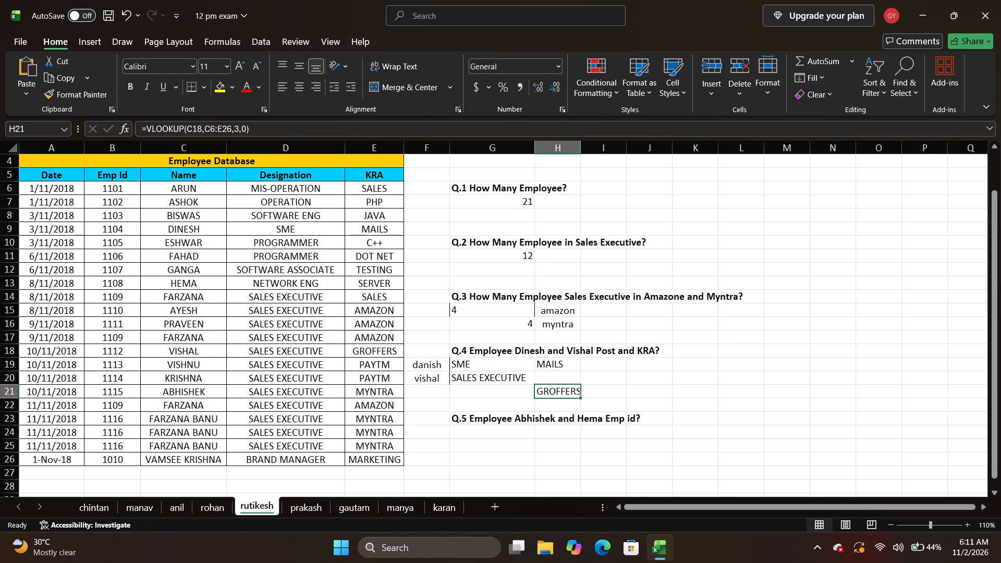
{"action": "left_click_drag", "start_coordinate": [553, 383], "coordinate": [553, 372]}
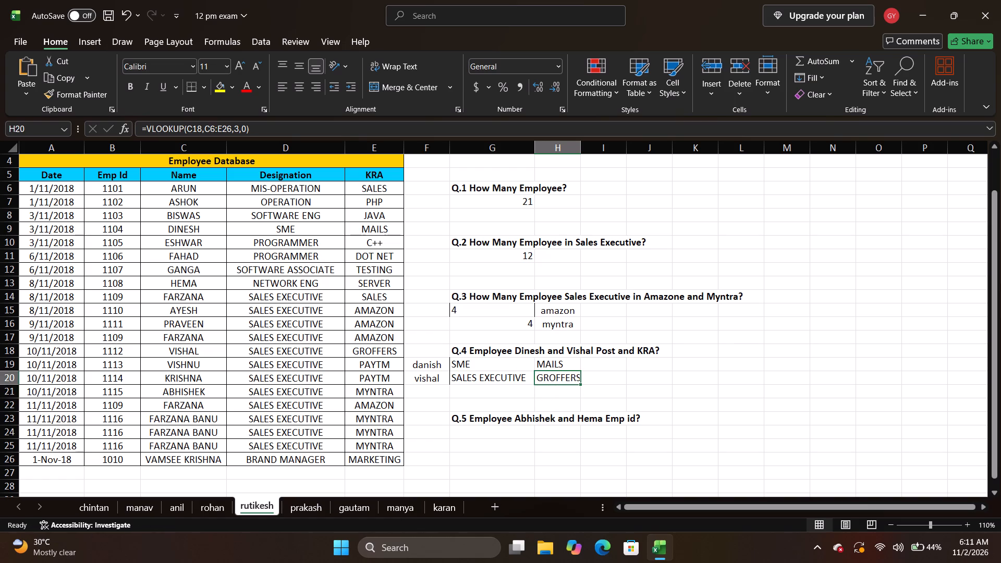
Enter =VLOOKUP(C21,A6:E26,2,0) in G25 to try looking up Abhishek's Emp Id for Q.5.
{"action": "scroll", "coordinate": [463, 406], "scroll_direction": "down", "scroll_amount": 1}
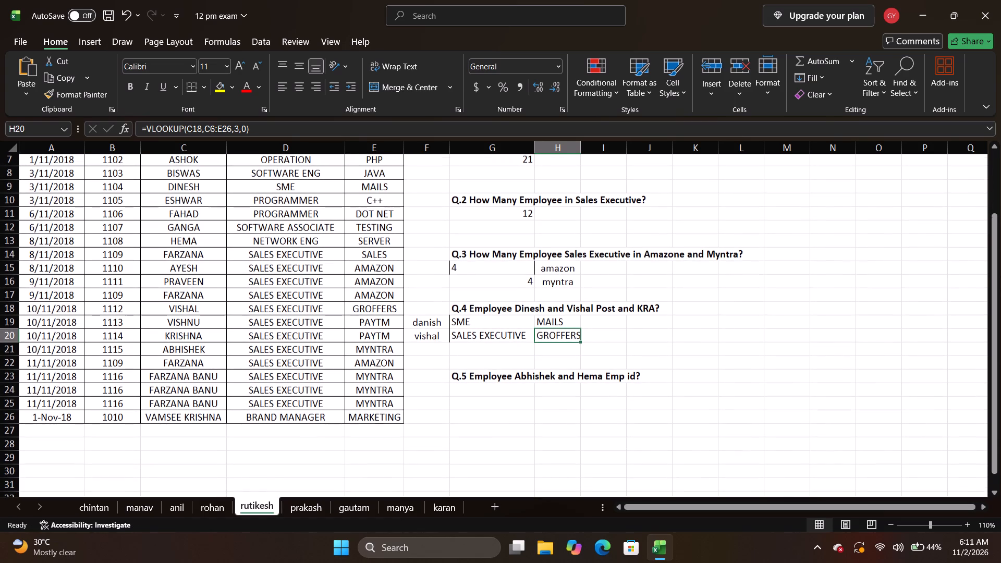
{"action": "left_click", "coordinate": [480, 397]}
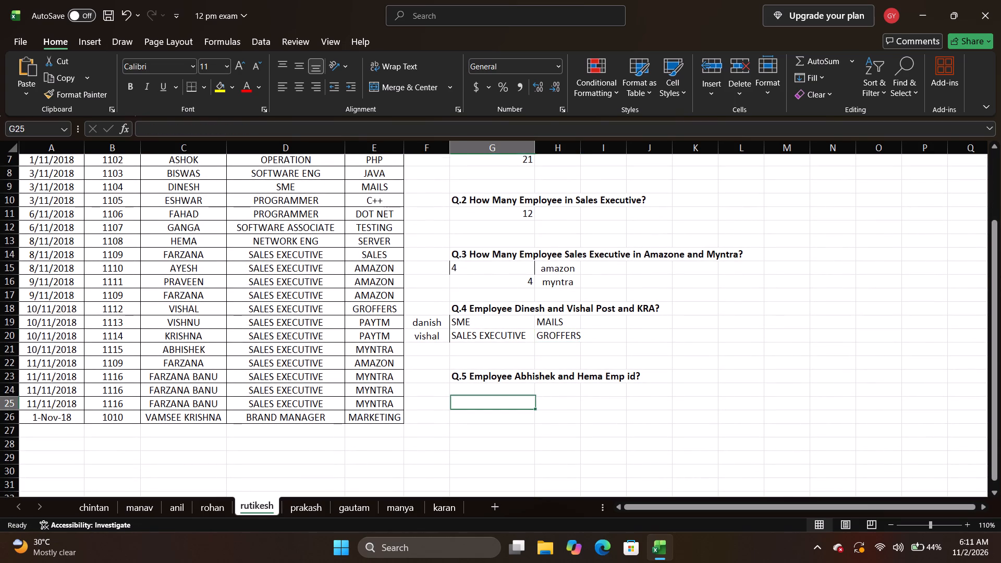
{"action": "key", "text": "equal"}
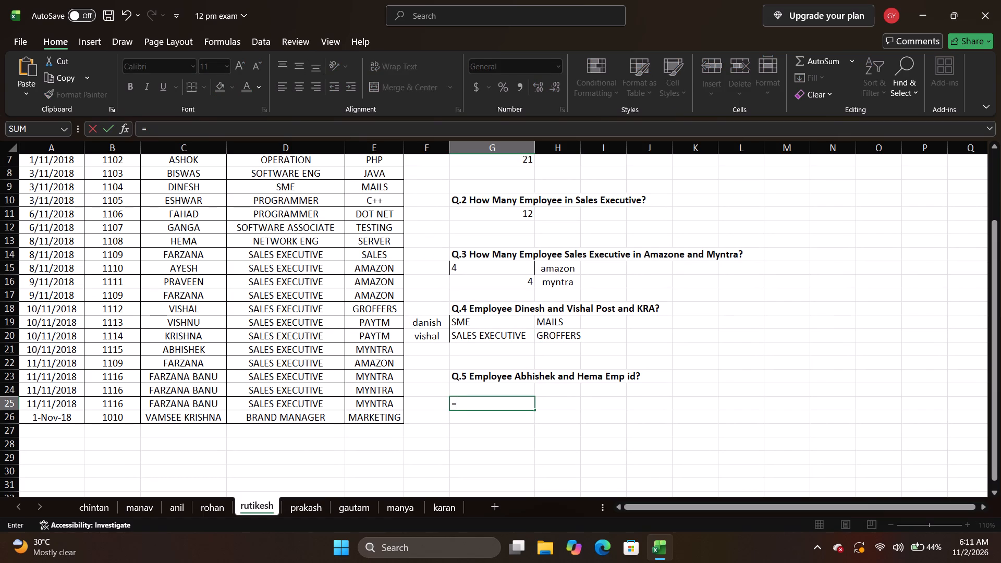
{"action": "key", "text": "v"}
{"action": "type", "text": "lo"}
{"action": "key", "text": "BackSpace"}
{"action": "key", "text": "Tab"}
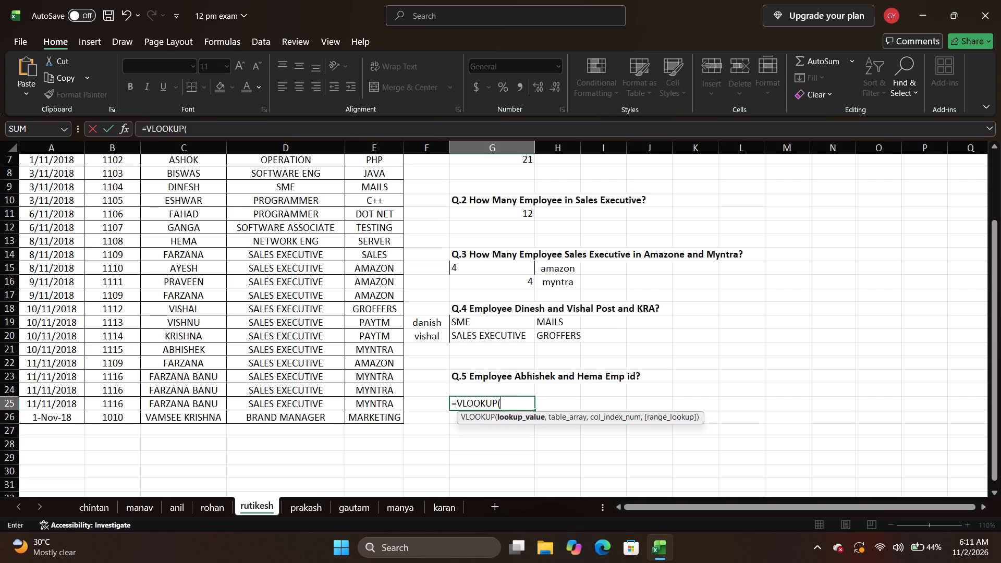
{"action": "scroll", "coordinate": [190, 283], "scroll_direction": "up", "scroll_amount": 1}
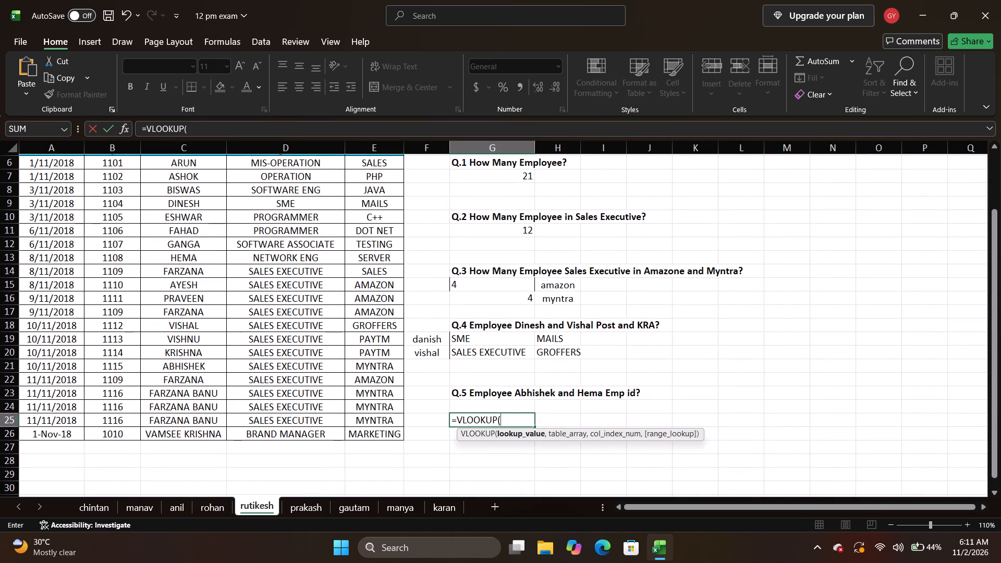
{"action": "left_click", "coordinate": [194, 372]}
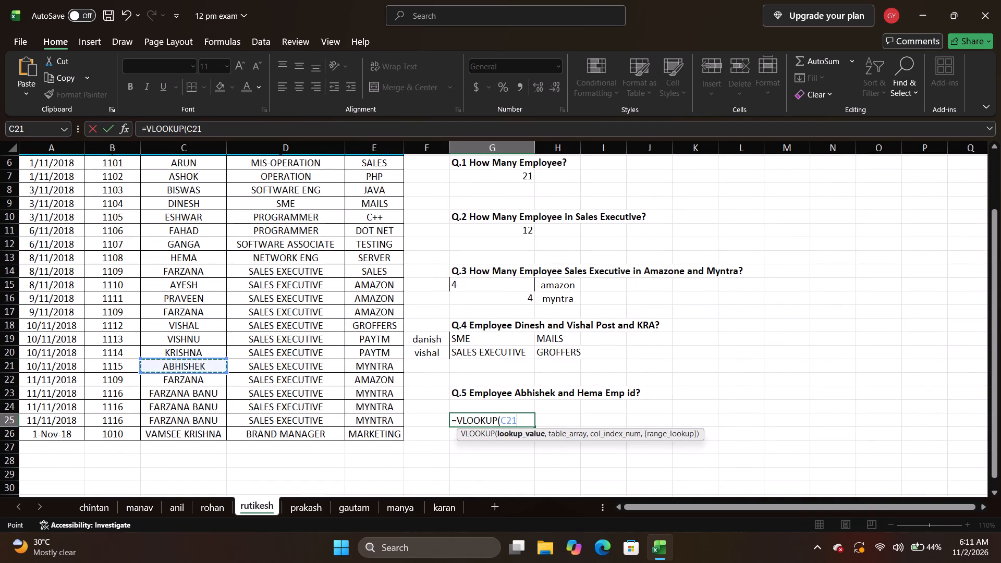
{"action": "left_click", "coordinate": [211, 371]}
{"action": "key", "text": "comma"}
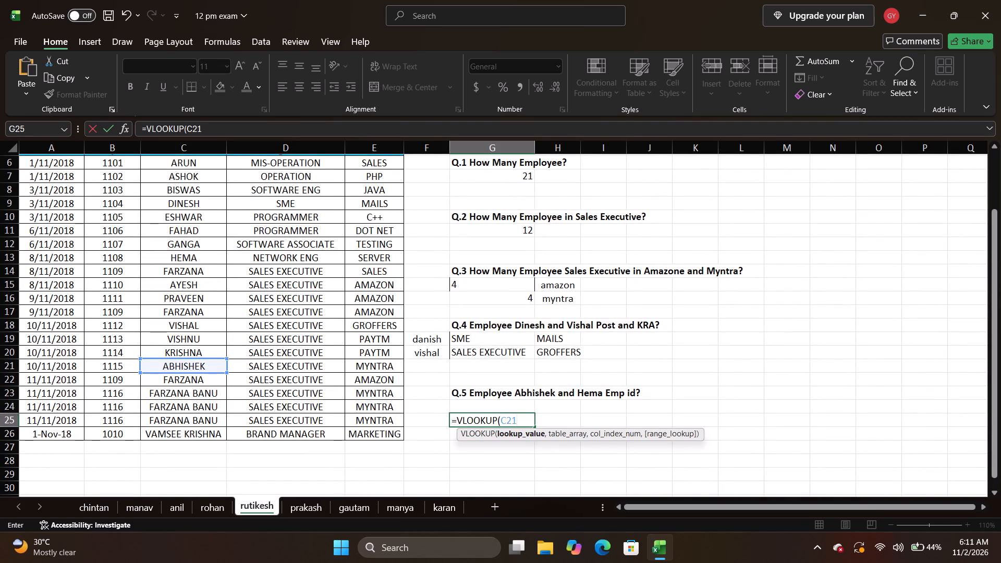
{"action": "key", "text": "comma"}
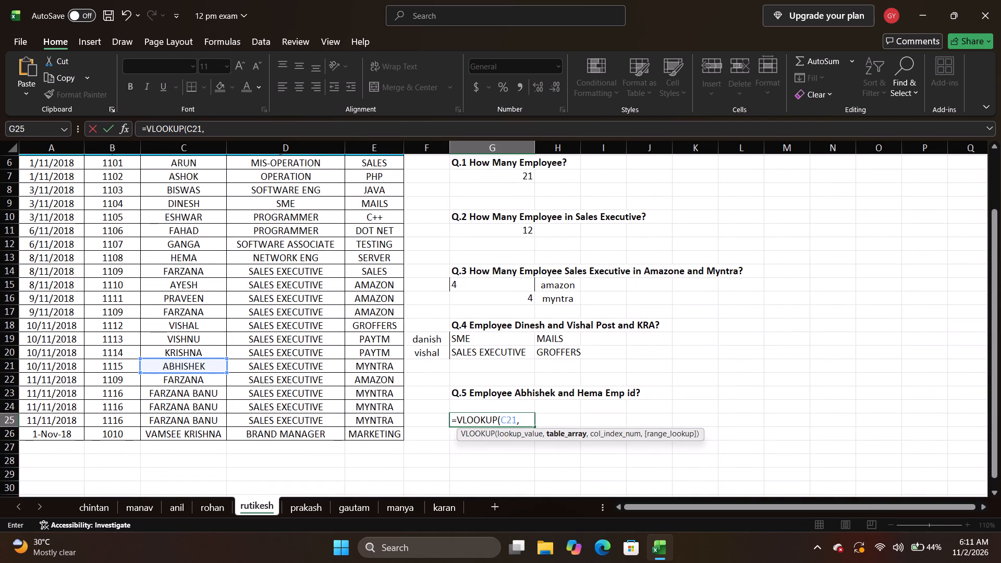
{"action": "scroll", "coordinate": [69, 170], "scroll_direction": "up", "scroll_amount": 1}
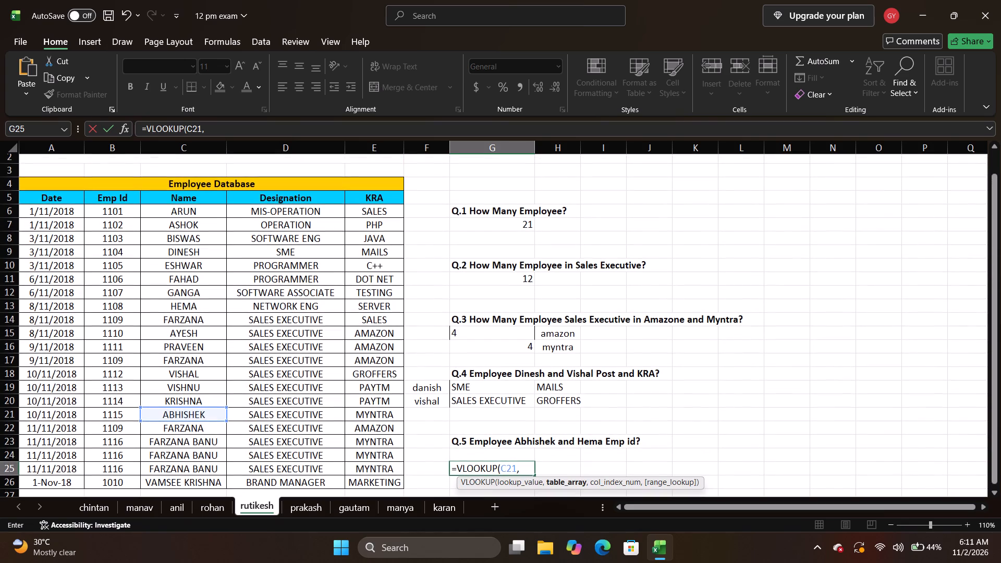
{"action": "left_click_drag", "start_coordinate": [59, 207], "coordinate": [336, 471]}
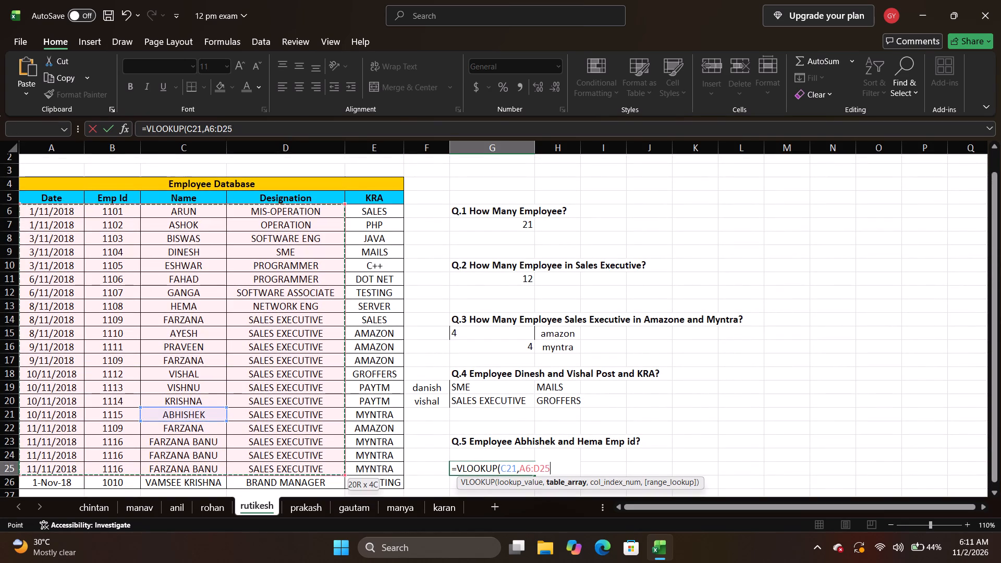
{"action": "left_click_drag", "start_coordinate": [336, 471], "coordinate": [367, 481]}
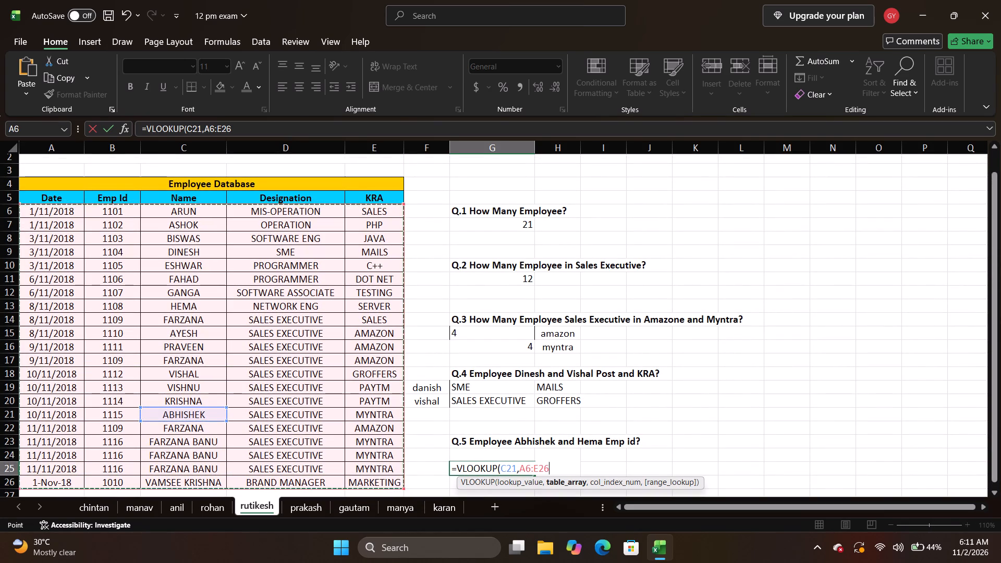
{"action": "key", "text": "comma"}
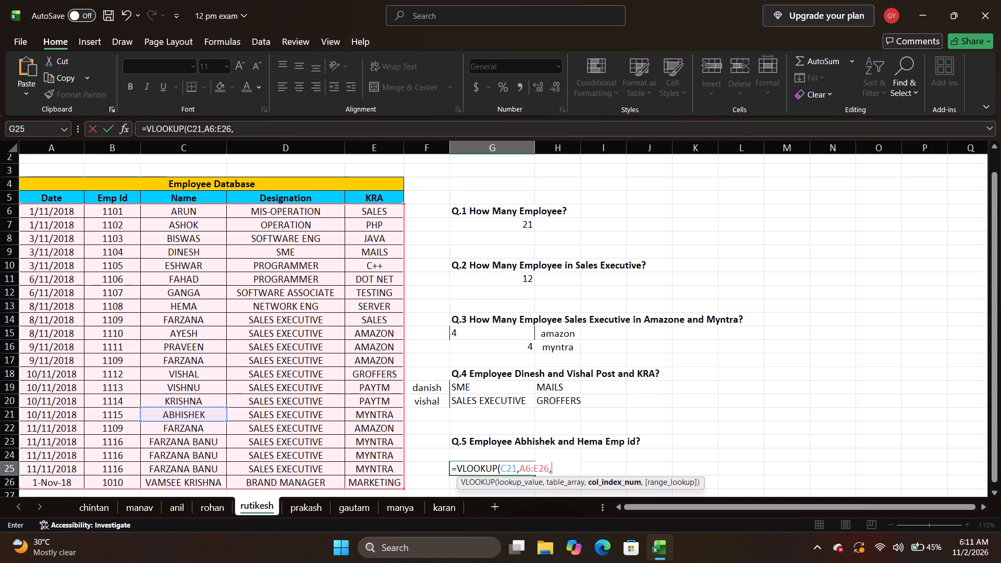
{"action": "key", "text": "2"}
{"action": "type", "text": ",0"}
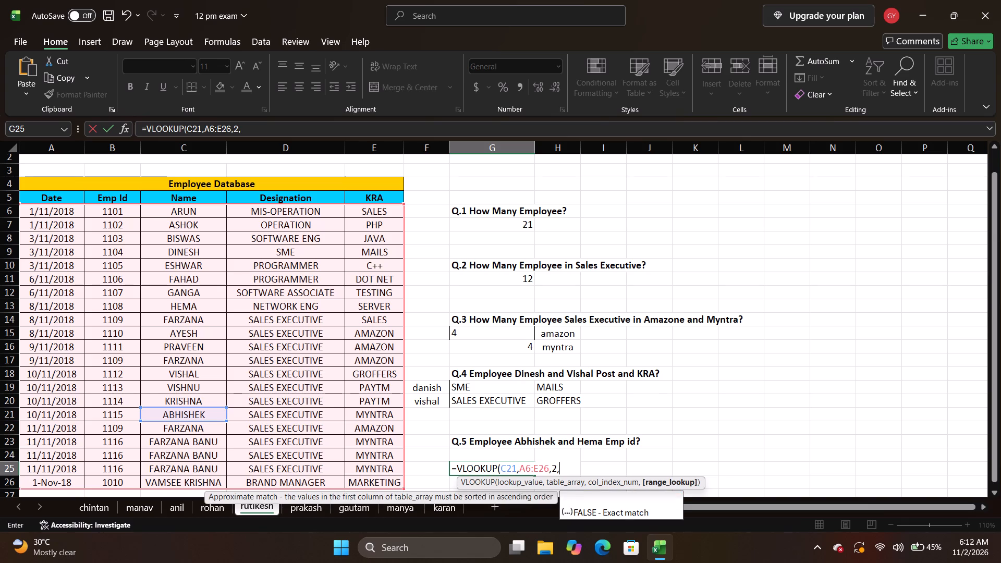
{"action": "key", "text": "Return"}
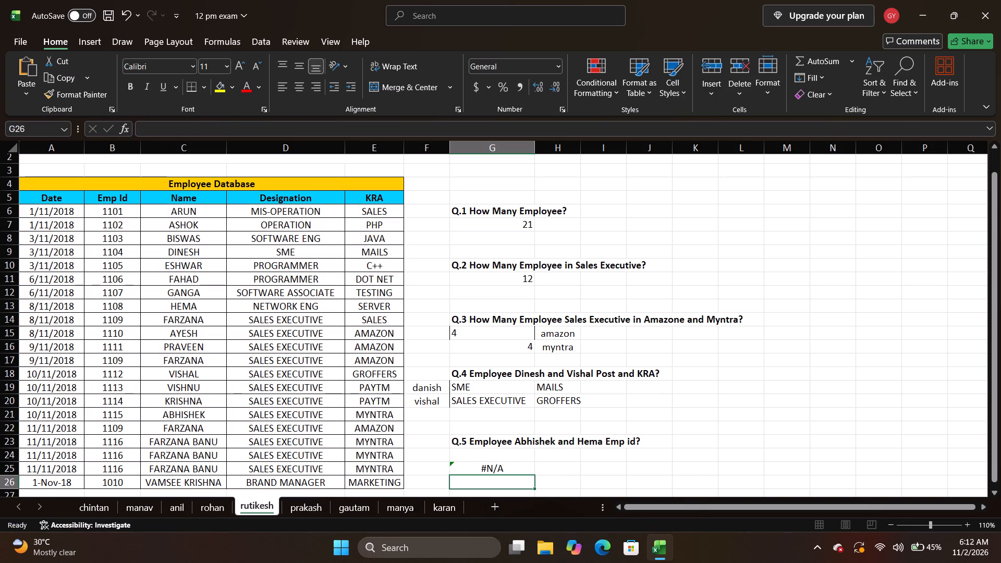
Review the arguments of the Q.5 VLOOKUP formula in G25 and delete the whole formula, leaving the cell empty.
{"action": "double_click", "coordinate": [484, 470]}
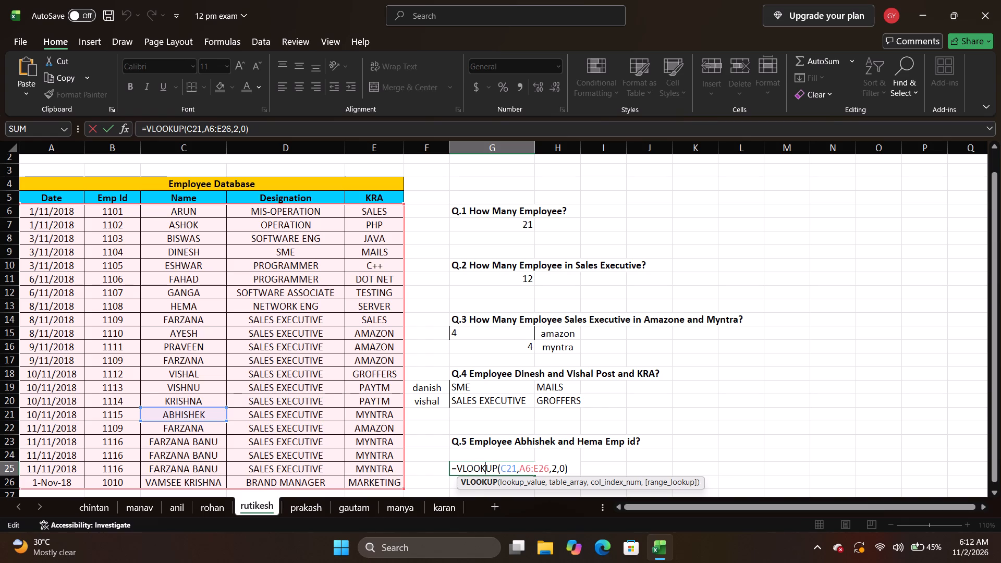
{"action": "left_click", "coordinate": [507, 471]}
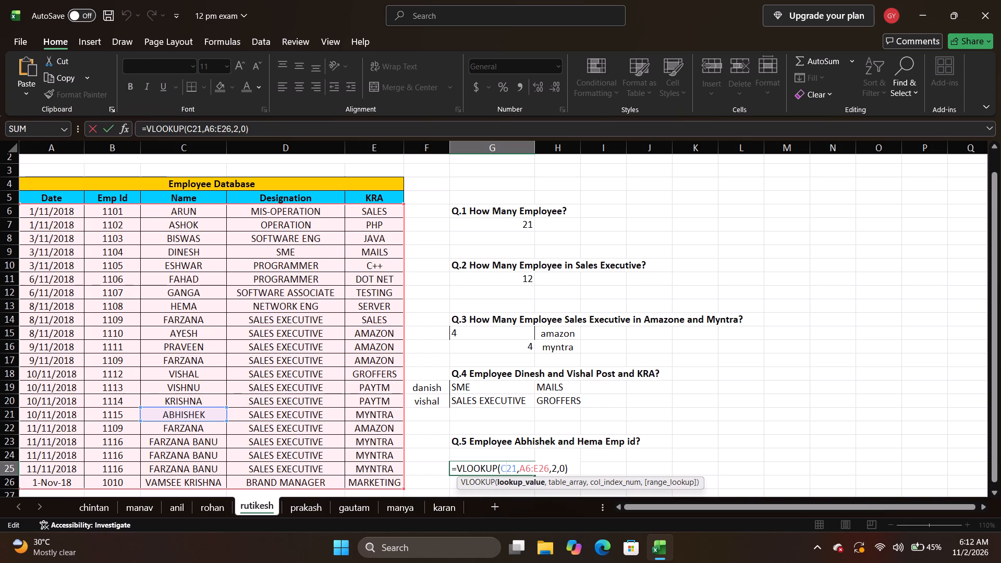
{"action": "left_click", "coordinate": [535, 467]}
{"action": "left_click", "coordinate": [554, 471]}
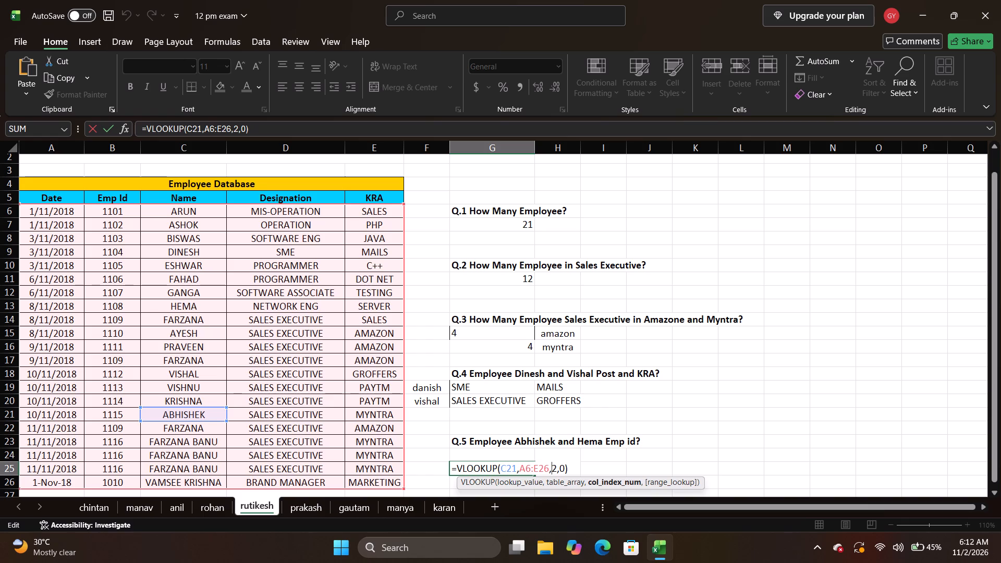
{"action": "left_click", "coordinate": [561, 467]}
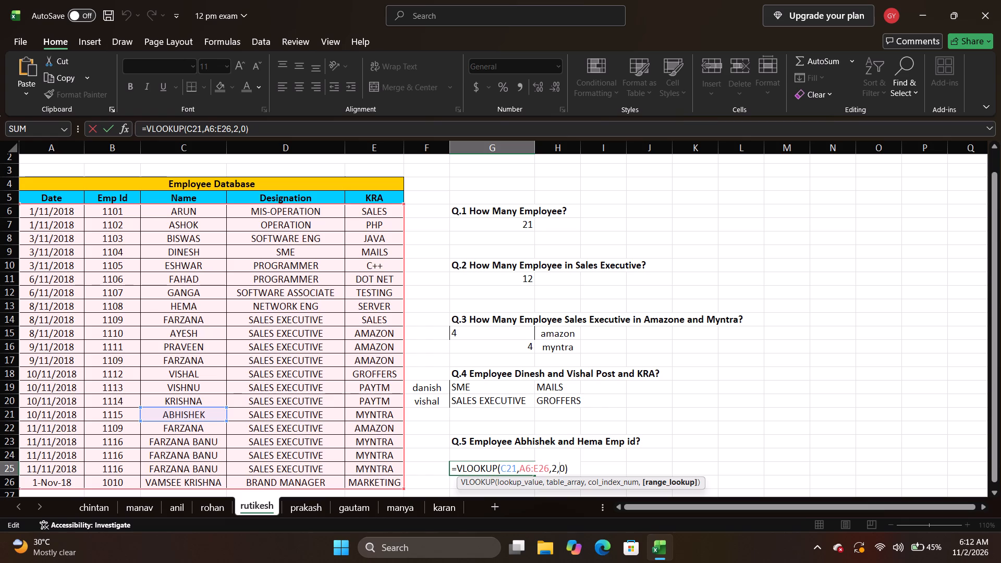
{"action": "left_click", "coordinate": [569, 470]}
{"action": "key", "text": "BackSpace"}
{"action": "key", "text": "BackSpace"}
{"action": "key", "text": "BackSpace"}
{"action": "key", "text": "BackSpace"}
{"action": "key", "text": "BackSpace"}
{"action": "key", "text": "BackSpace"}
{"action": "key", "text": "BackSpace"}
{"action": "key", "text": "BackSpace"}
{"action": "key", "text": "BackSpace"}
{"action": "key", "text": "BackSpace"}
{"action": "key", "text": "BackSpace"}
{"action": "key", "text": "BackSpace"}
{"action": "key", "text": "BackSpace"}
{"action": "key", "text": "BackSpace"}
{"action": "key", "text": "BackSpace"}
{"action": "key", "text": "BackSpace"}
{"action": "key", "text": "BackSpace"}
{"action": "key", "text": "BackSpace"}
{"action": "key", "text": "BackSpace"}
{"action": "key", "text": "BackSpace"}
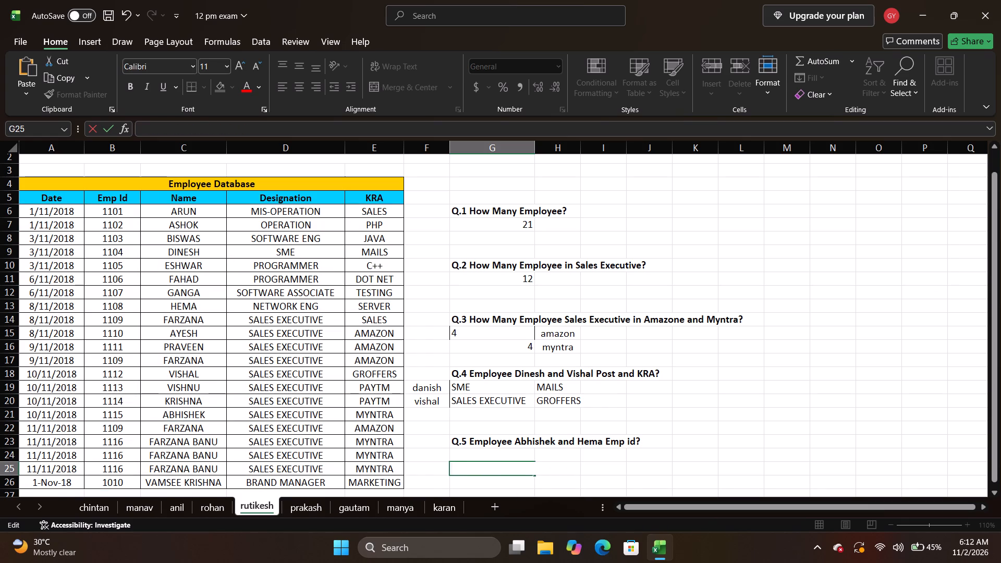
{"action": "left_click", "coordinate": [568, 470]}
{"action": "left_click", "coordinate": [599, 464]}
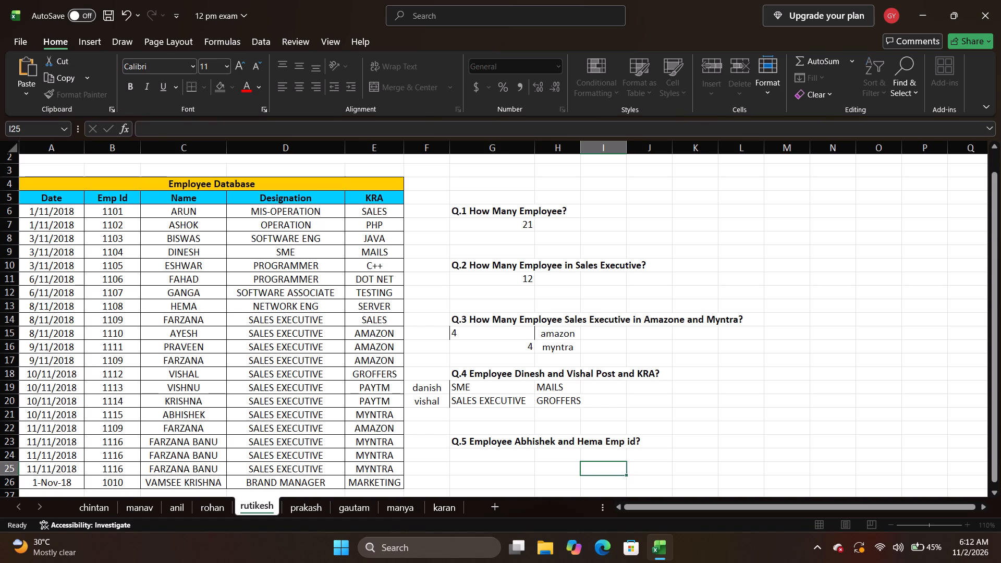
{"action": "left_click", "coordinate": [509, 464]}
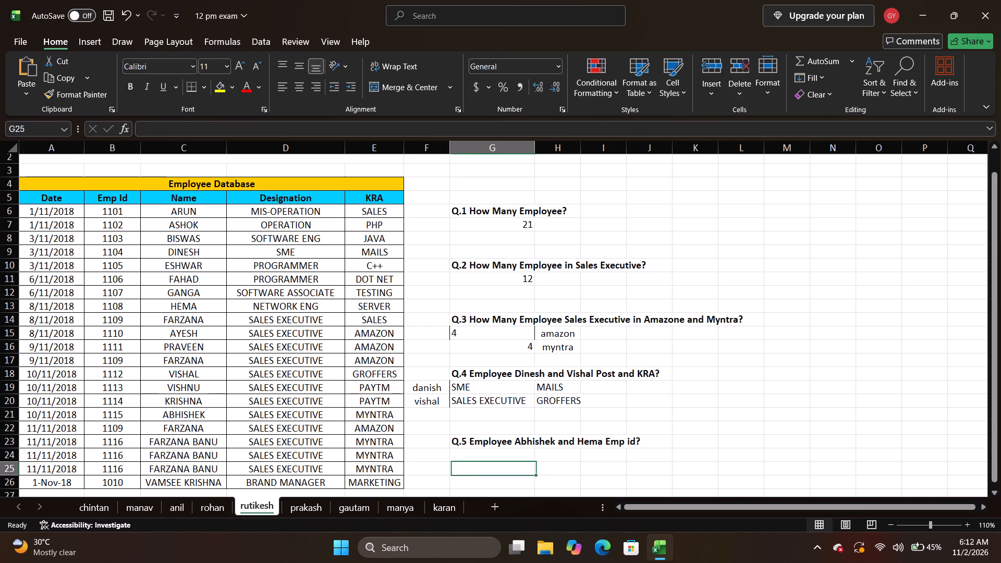
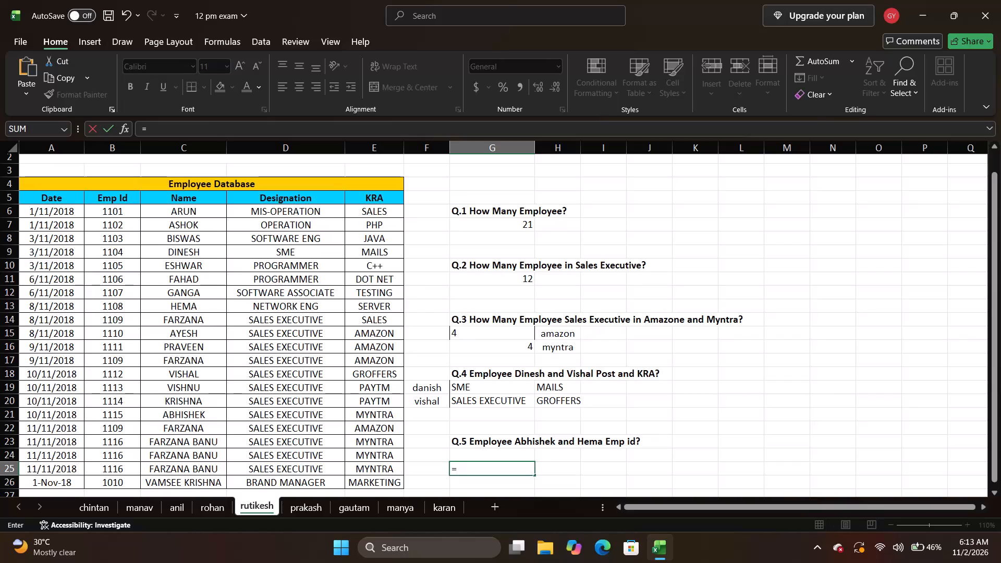
Start Abhishek's Emp Id formula in G25 with INDEX over B6:B26 and a nested MATCH as the row number.
{"action": "key", "text": "i"}
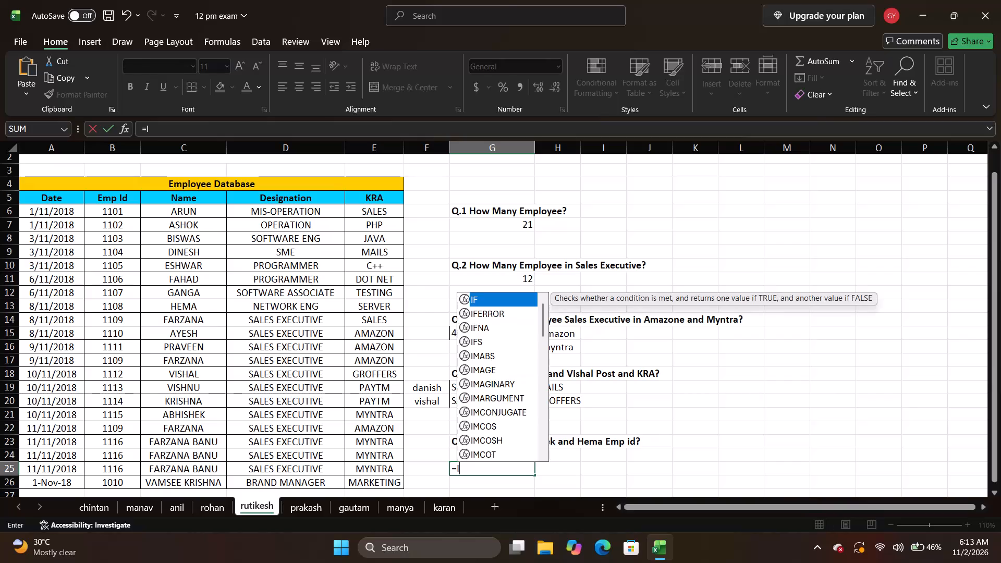
{"action": "type", "text": "NDE"}
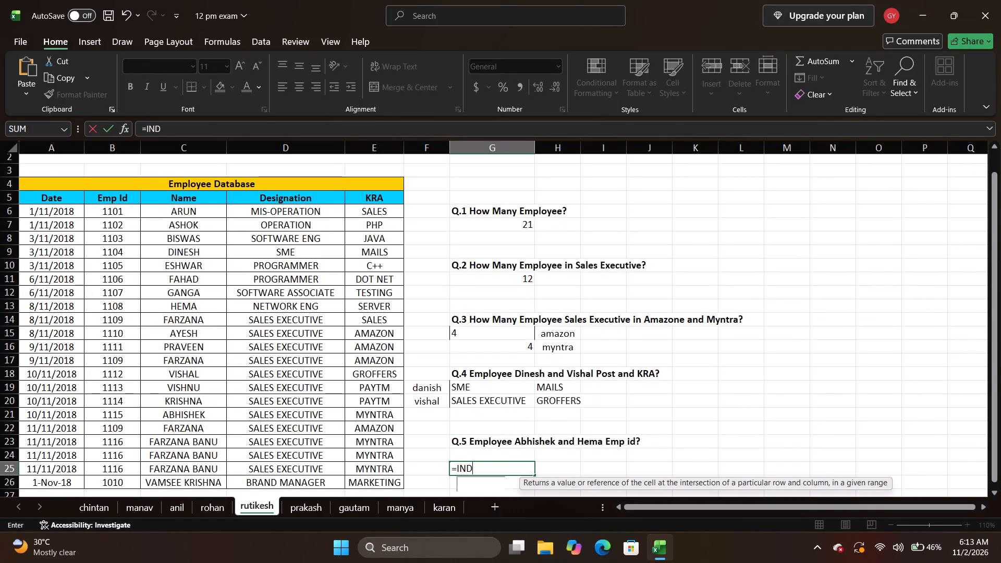
{"action": "key", "text": "x"}
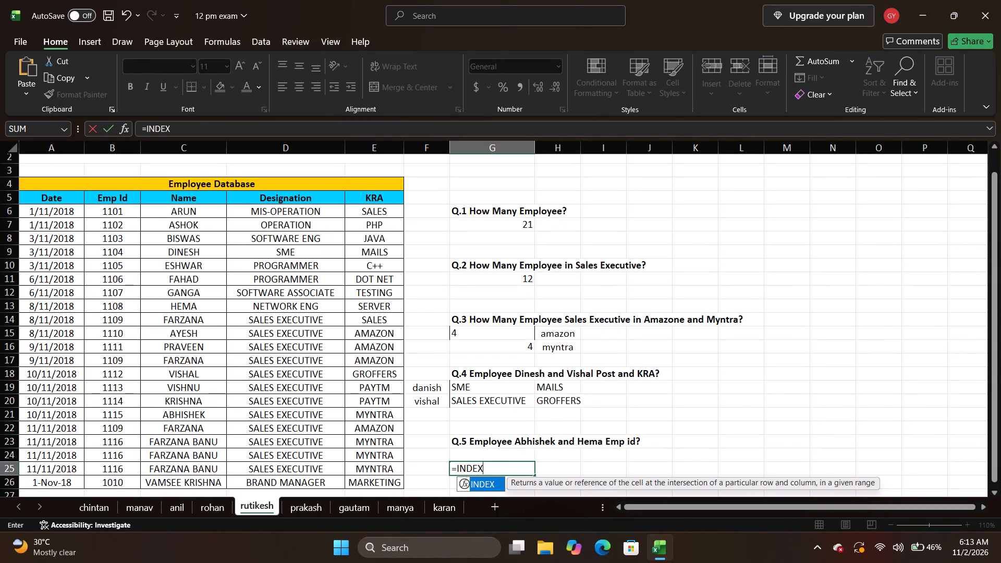
{"action": "key", "text": "Tab"}
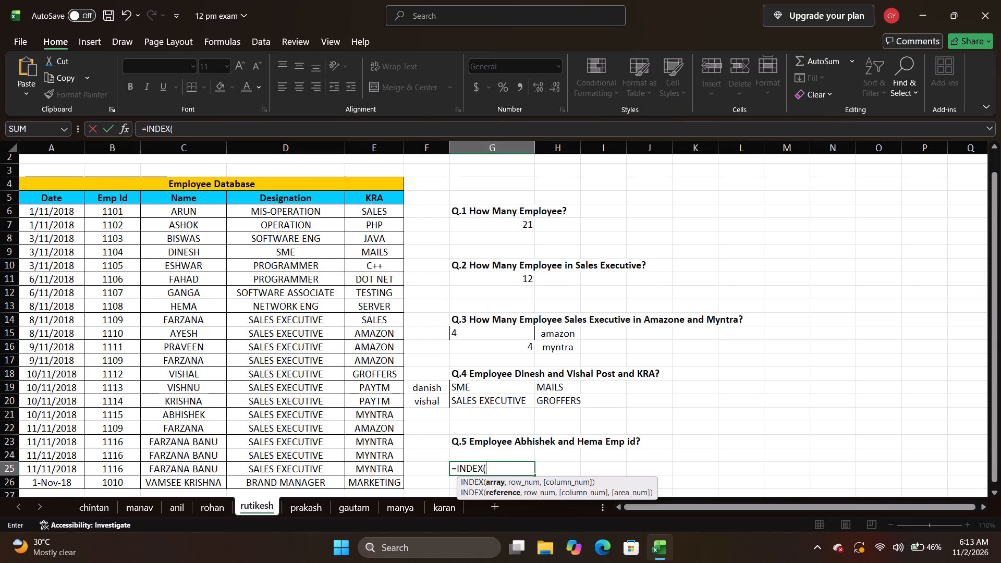
{"action": "left_click_drag", "start_coordinate": [108, 212], "coordinate": [100, 424]}
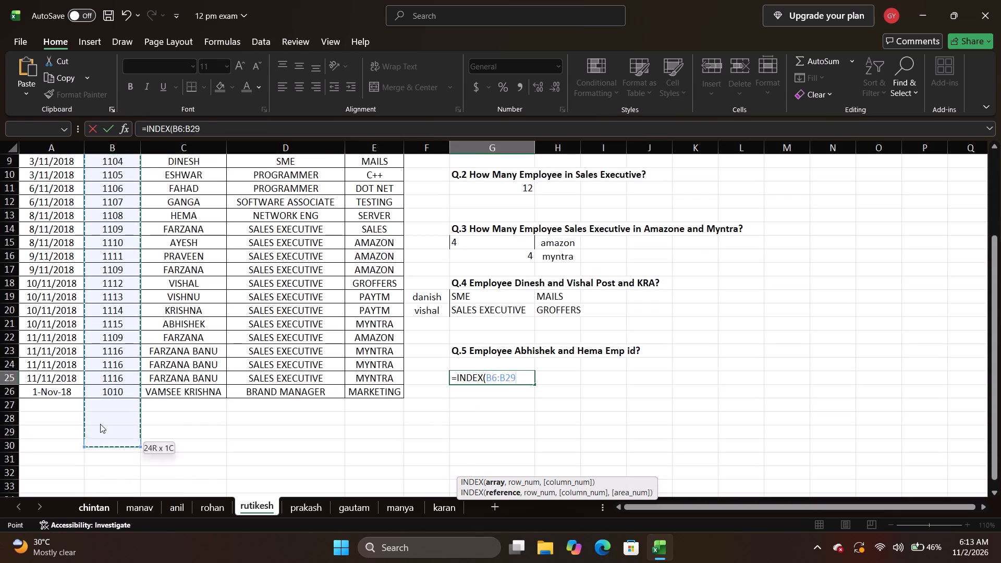
{"action": "left_click_drag", "start_coordinate": [100, 424], "coordinate": [99, 390]}
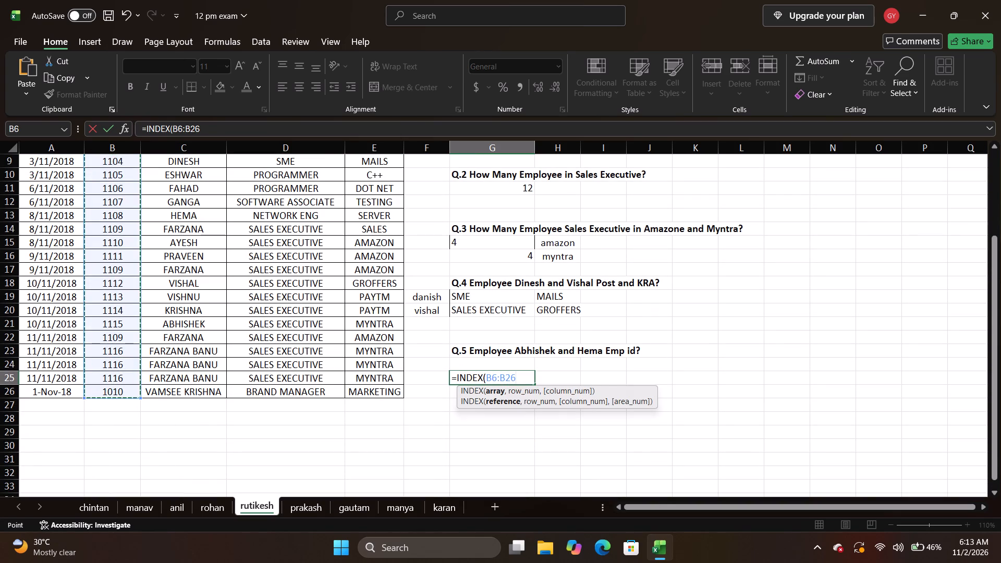
{"action": "key", "text": "period"}
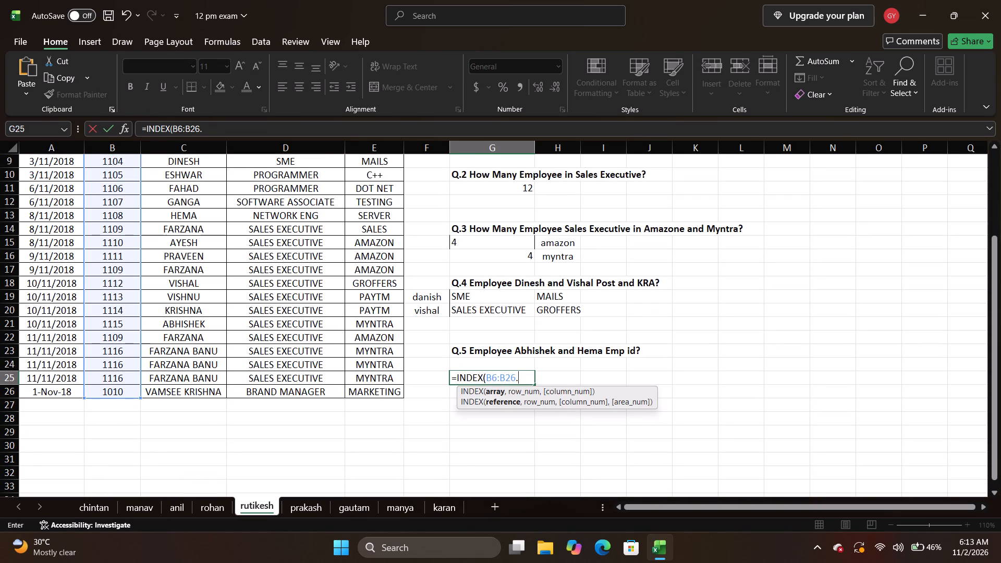
{"action": "key", "text": "BackSpace"}
{"action": "type", "text": ",M"}
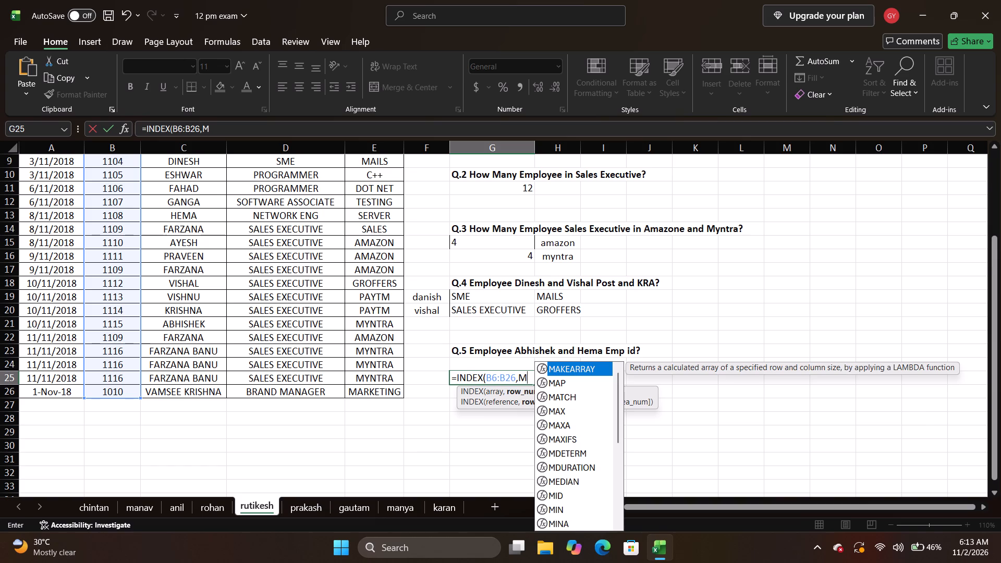
{"action": "type", "text": "AE"}
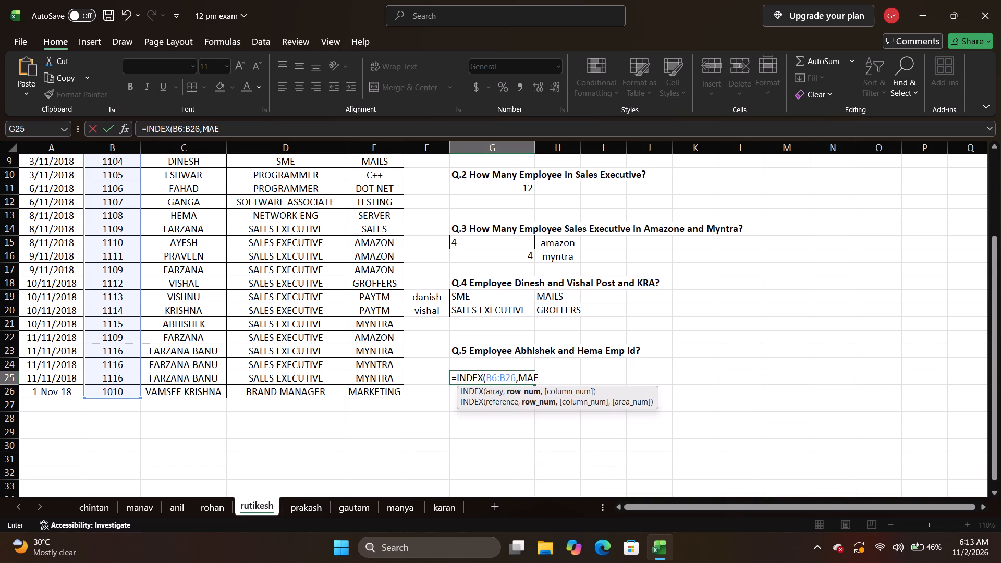
{"action": "key", "text": "BackSpace"}
{"action": "key", "text": "t"}
{"action": "key", "text": "Tab"}
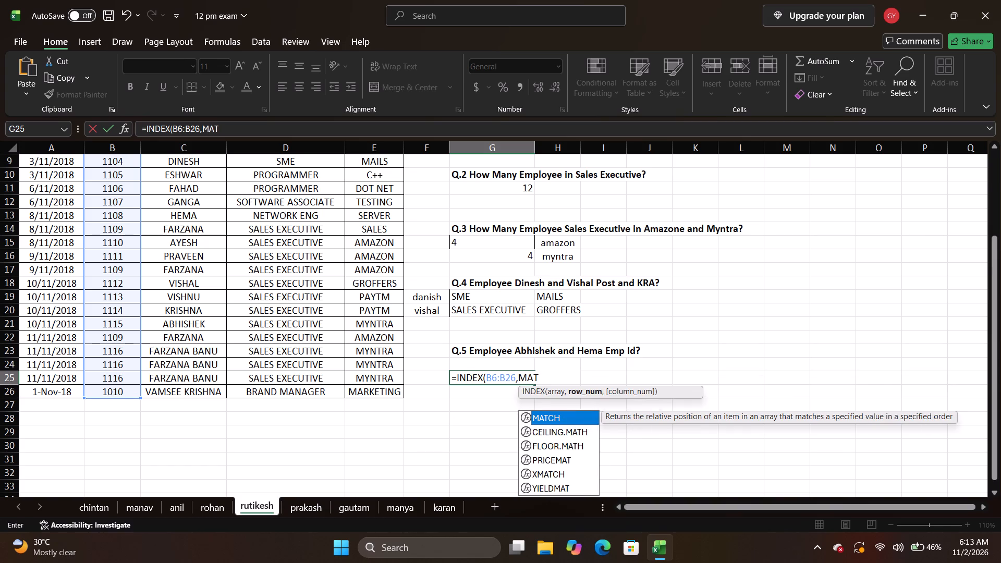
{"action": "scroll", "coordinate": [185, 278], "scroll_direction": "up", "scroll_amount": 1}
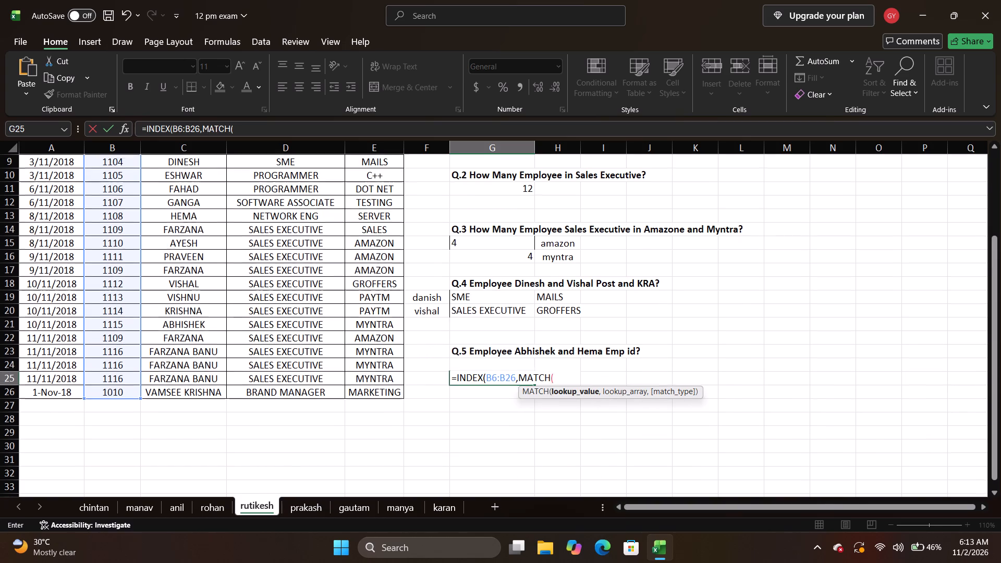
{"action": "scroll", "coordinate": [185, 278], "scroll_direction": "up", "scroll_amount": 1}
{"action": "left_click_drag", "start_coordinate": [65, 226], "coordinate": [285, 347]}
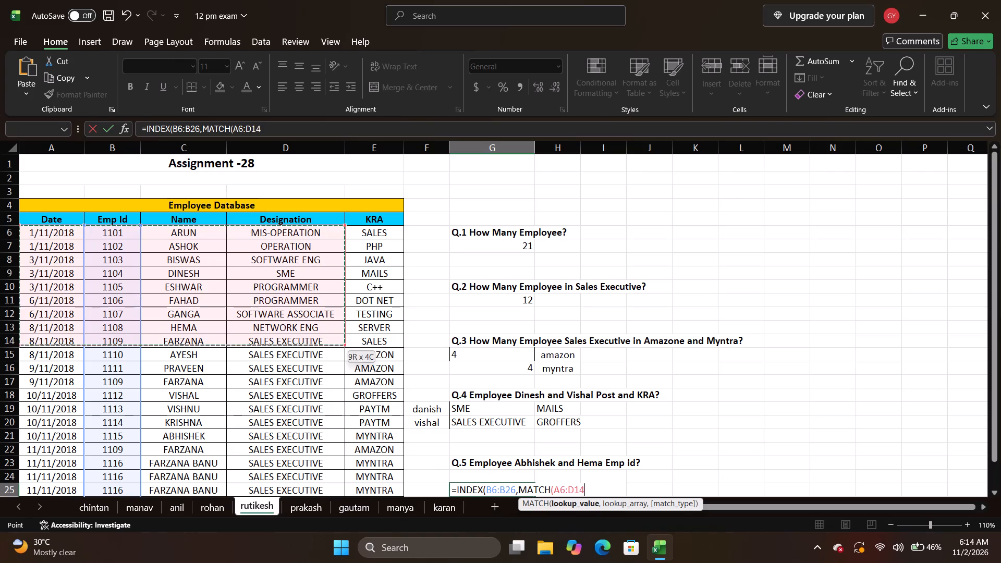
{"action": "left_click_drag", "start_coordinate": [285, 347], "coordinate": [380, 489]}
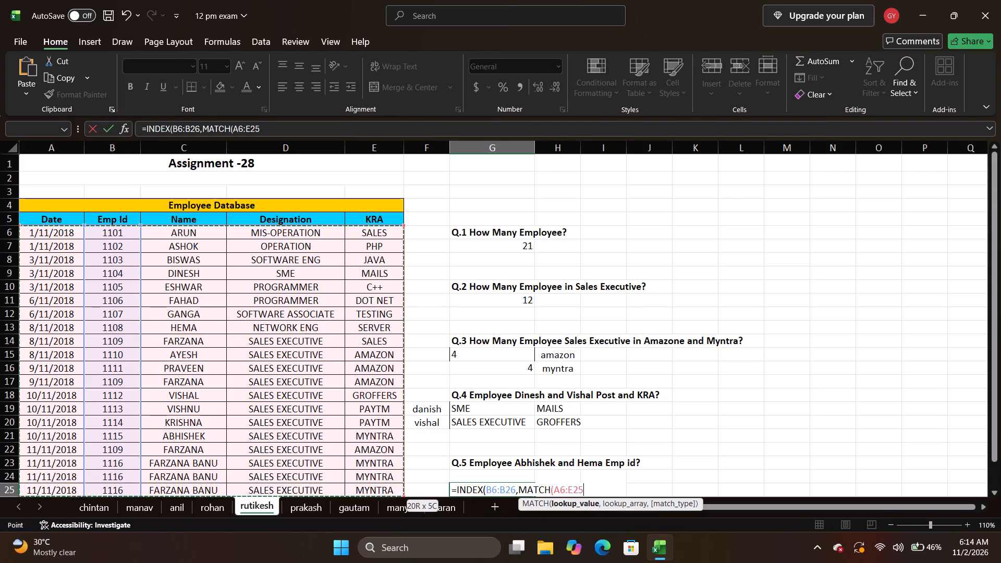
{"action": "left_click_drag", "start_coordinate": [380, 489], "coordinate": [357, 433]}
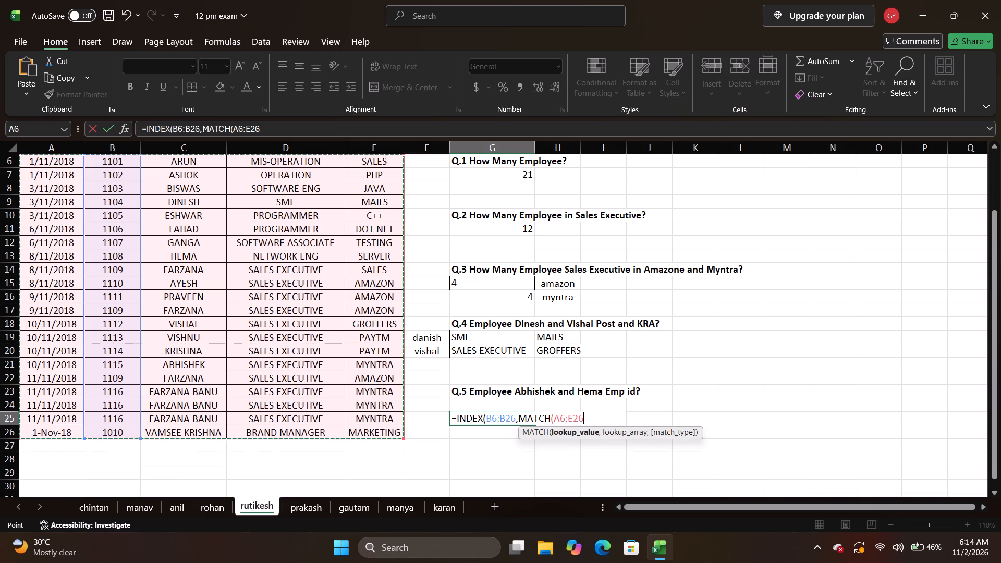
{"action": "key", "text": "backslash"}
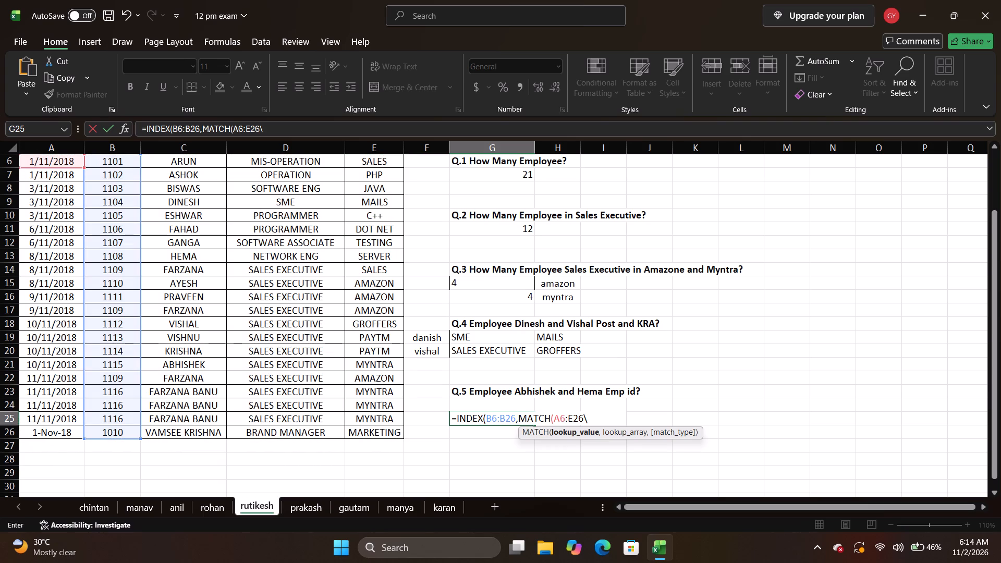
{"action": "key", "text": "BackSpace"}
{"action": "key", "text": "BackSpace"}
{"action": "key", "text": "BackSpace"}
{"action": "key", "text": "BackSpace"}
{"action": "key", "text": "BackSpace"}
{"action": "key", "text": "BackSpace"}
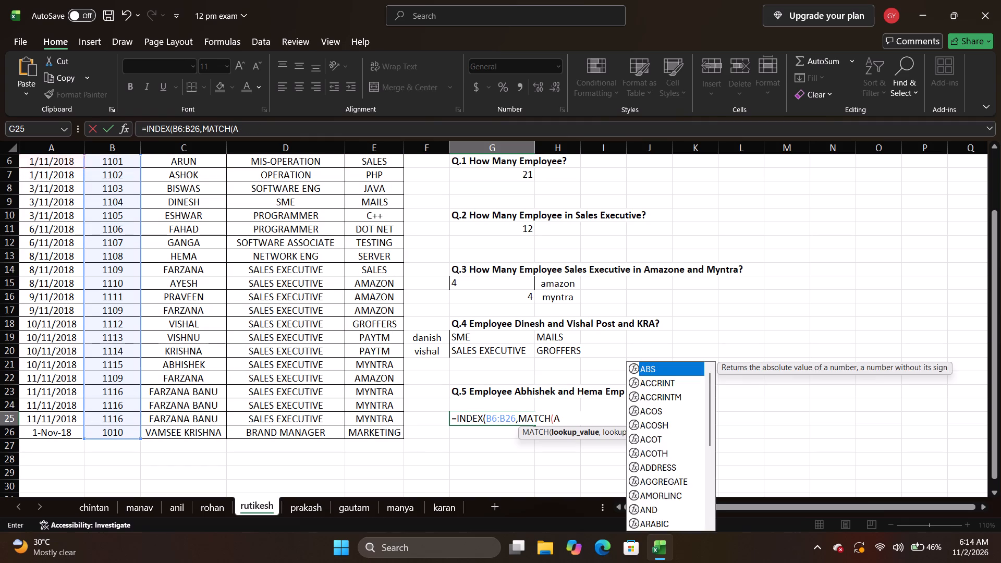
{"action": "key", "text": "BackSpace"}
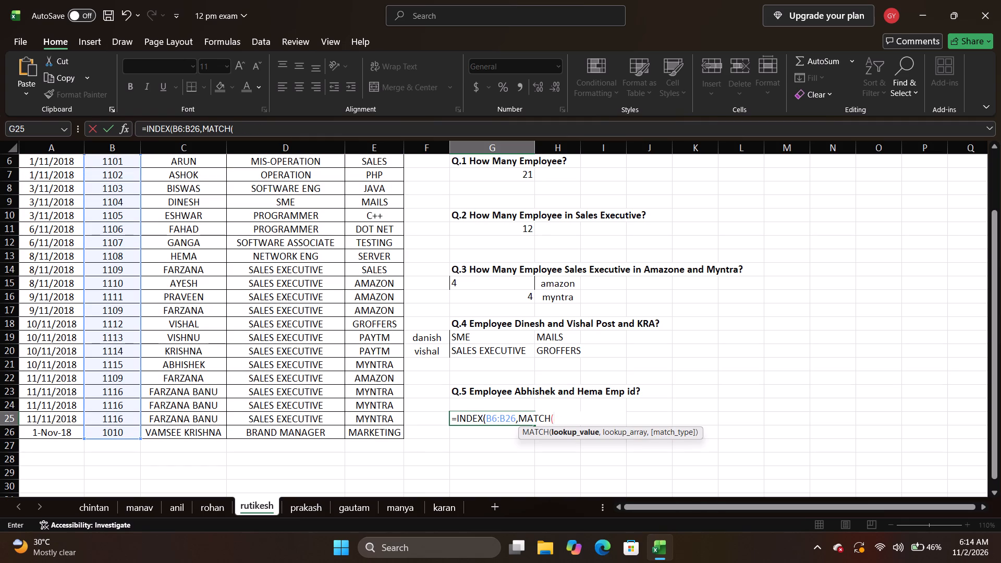
Complete G25's MATCH with lookup value C21, lookup array C6:C26 and match type 0, accepting the closing-parenthesis correction.
{"action": "left_click", "coordinate": [178, 364]}
{"action": "key", "text": "comma"}
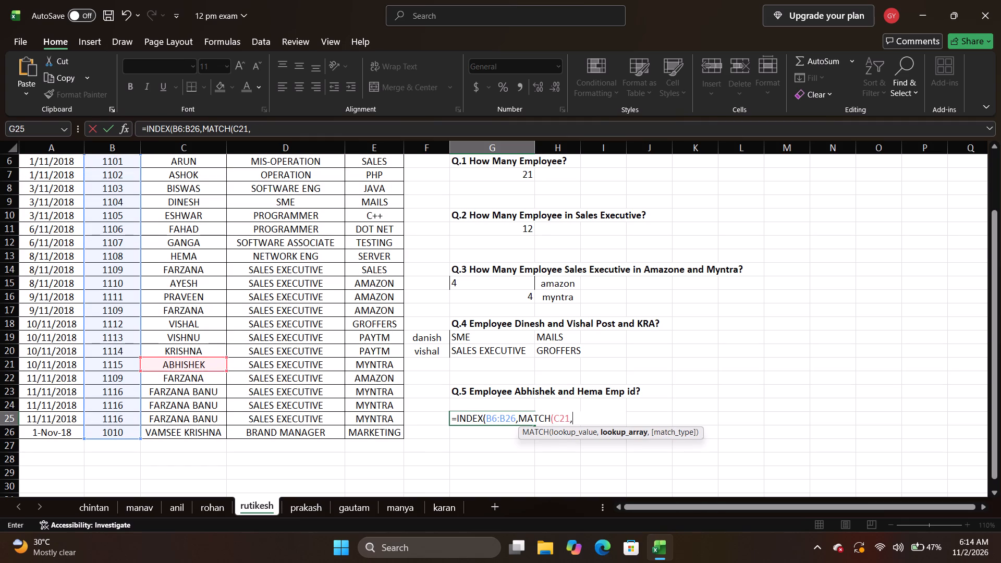
{"action": "scroll", "coordinate": [160, 177], "scroll_direction": "up", "scroll_amount": 1}
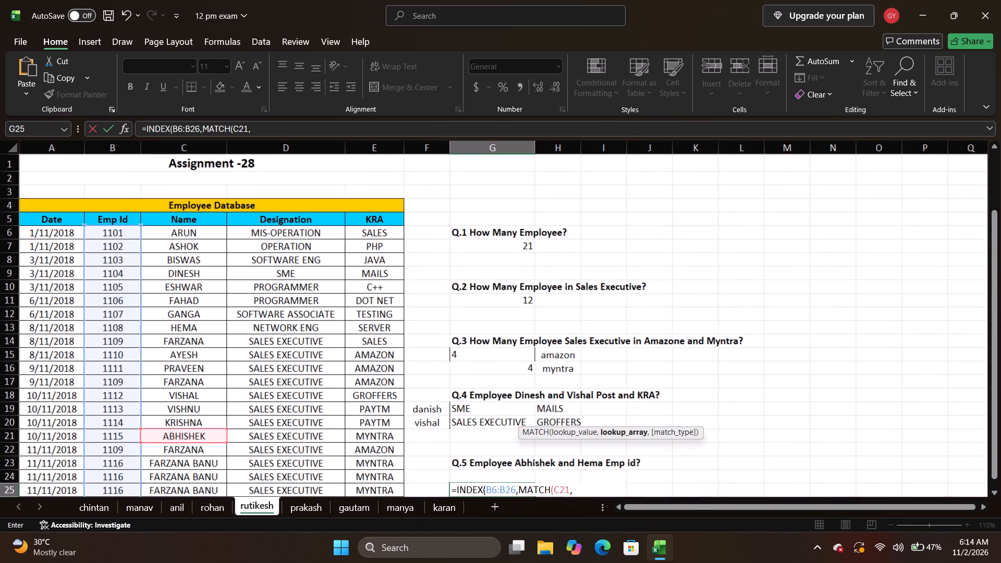
{"action": "scroll", "coordinate": [171, 234], "scroll_direction": "down", "scroll_amount": 1}
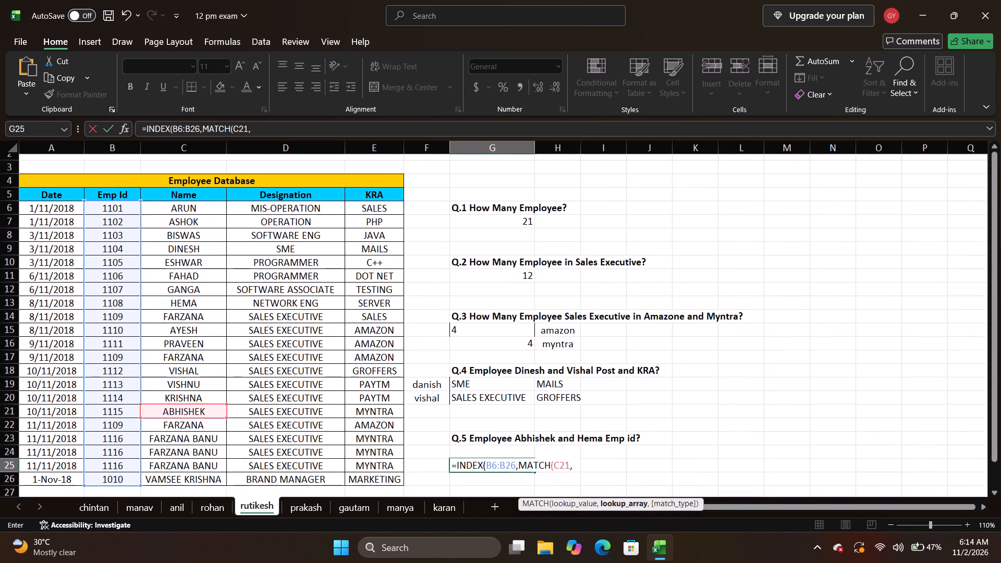
{"action": "left_click_drag", "start_coordinate": [179, 206], "coordinate": [195, 449]}
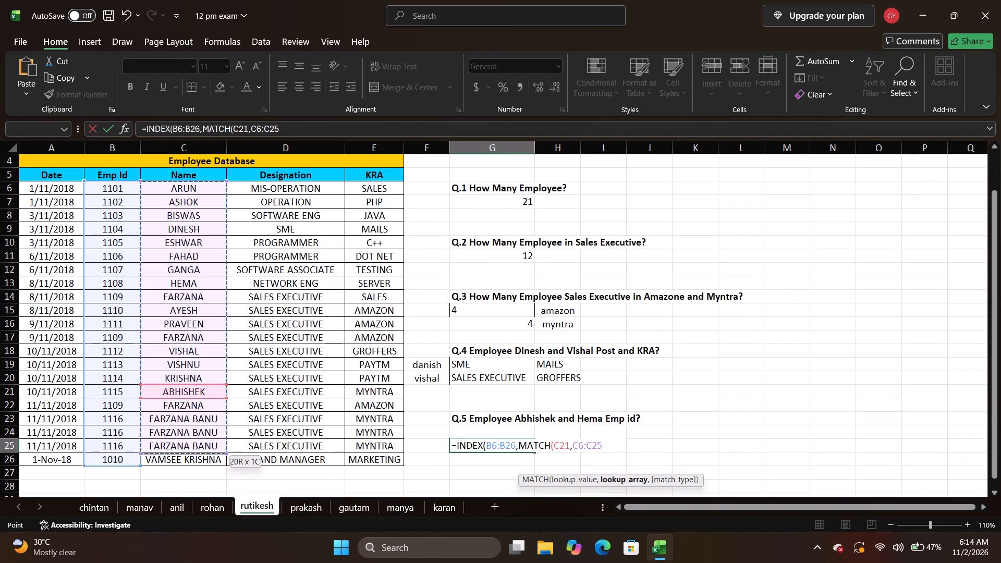
{"action": "left_click_drag", "start_coordinate": [195, 449], "coordinate": [194, 459]}
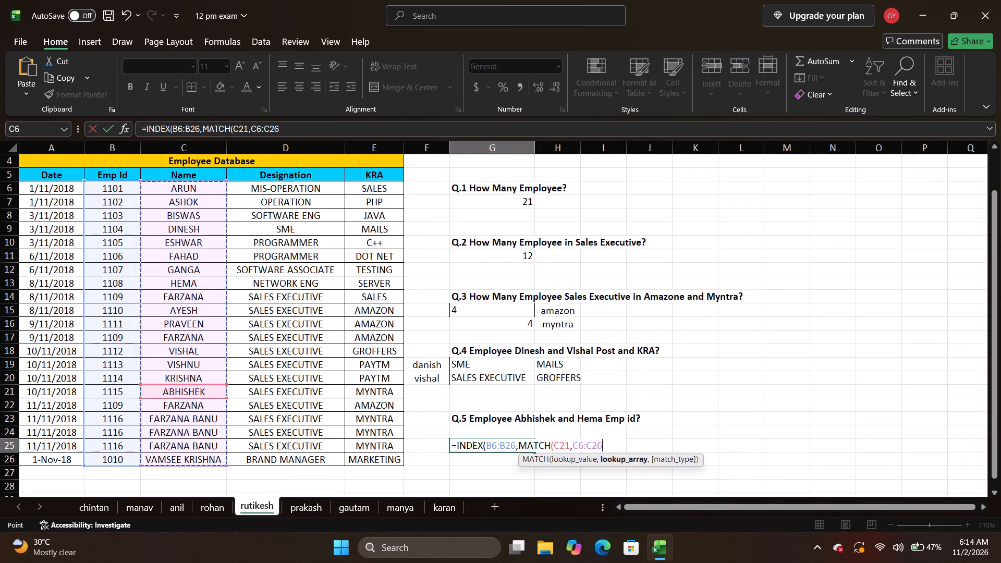
{"action": "key", "text": "comma"}
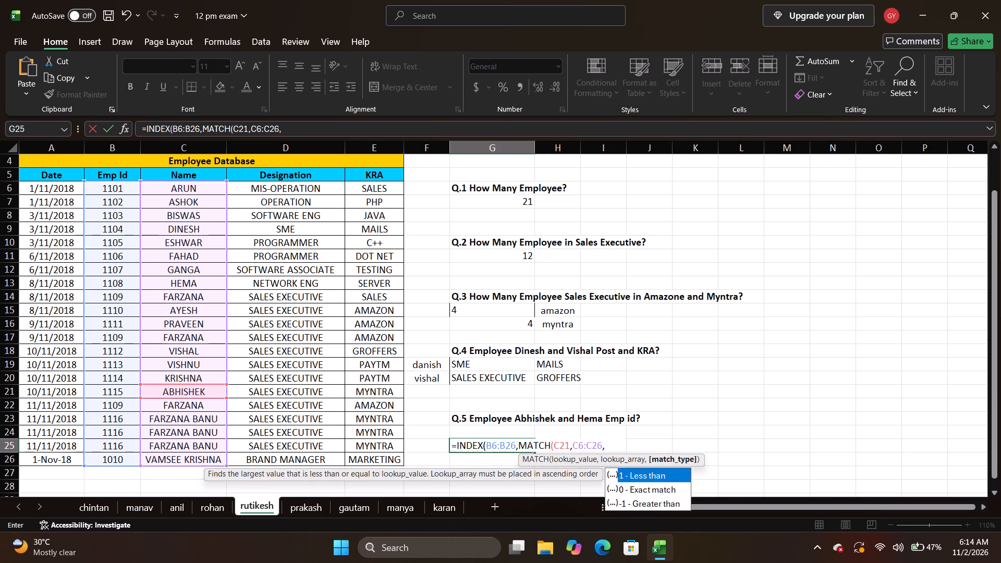
{"action": "key", "text": "0"}
{"action": "key", "text": "Return"}
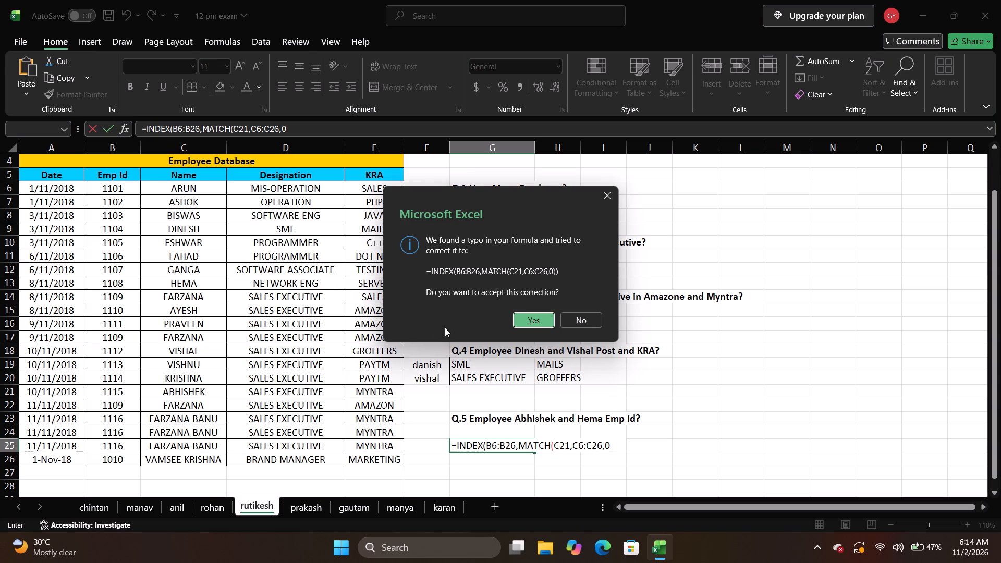
{"action": "left_click", "coordinate": [529, 319]}
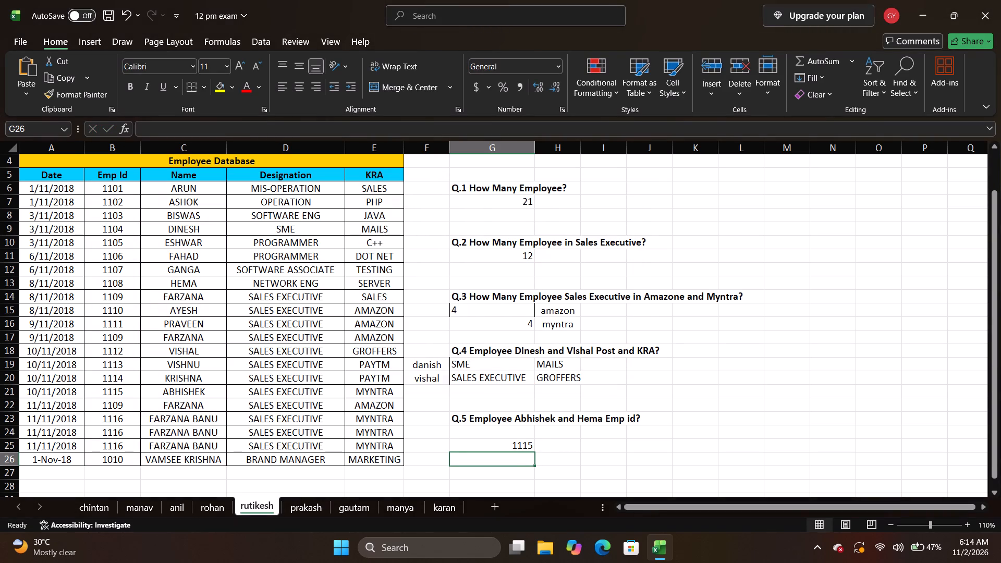
Fill the INDEX/MATCH formula from G25 down into G26.
{"action": "left_click_drag", "start_coordinate": [507, 448], "coordinate": [515, 444]}
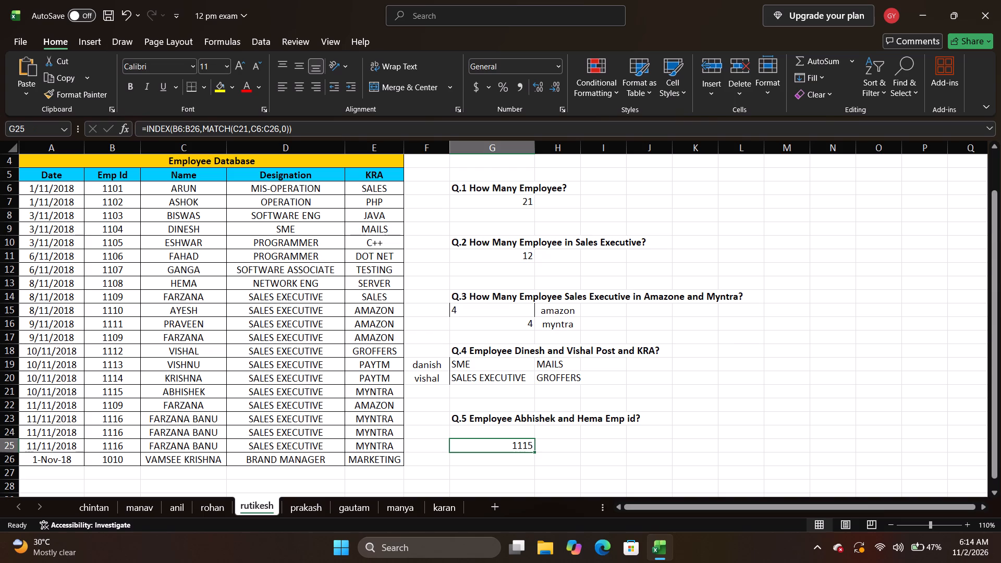
{"action": "left_click_drag", "start_coordinate": [535, 452], "coordinate": [536, 467]}
In G26's INDEX/MATCH formula, replace the MATCH lookup value with C13, Hema's name in the table.
{"action": "triple_click", "coordinate": [518, 458]}
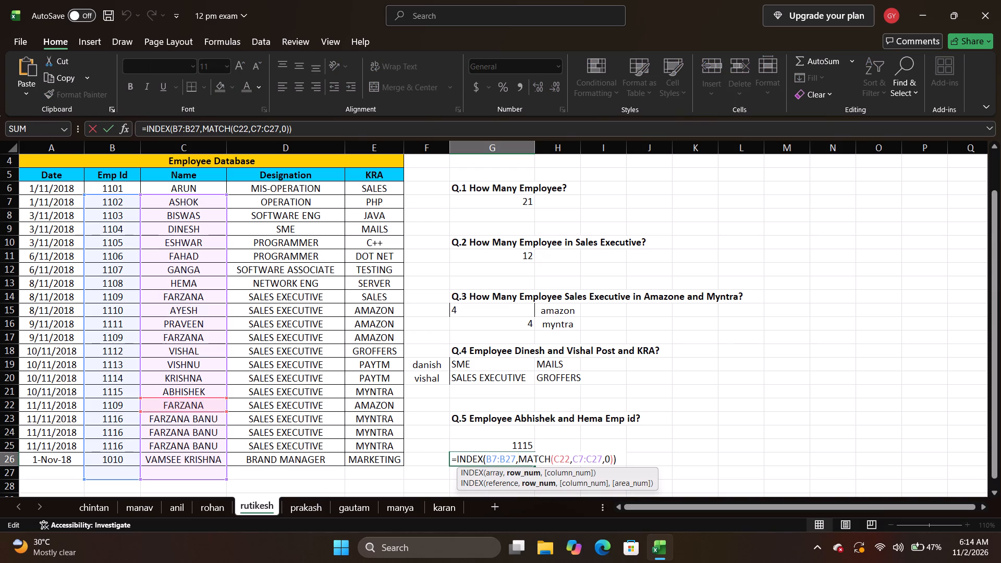
{"action": "left_click", "coordinate": [567, 458]}
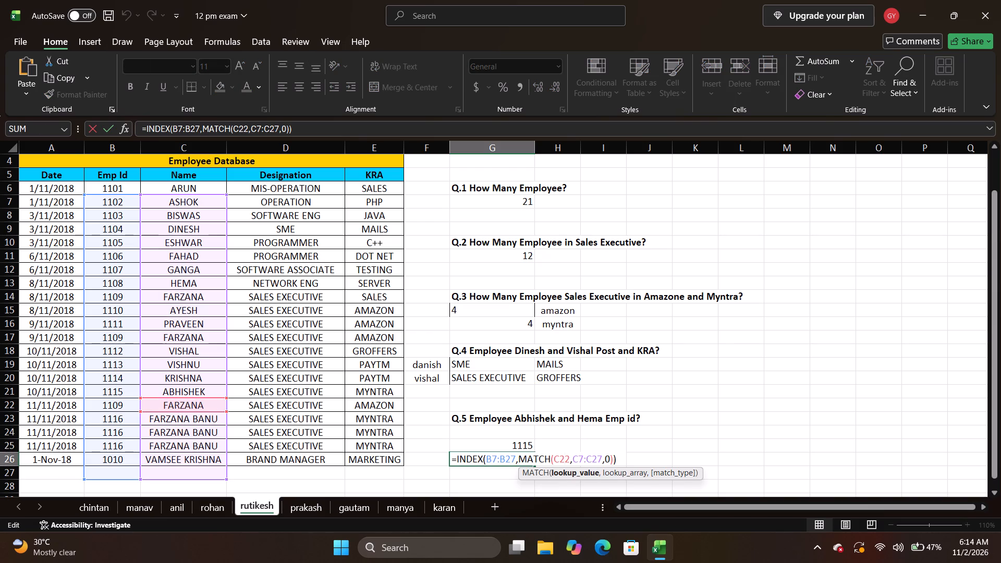
{"action": "left_click", "coordinate": [571, 457]}
{"action": "key", "text": "Left"}
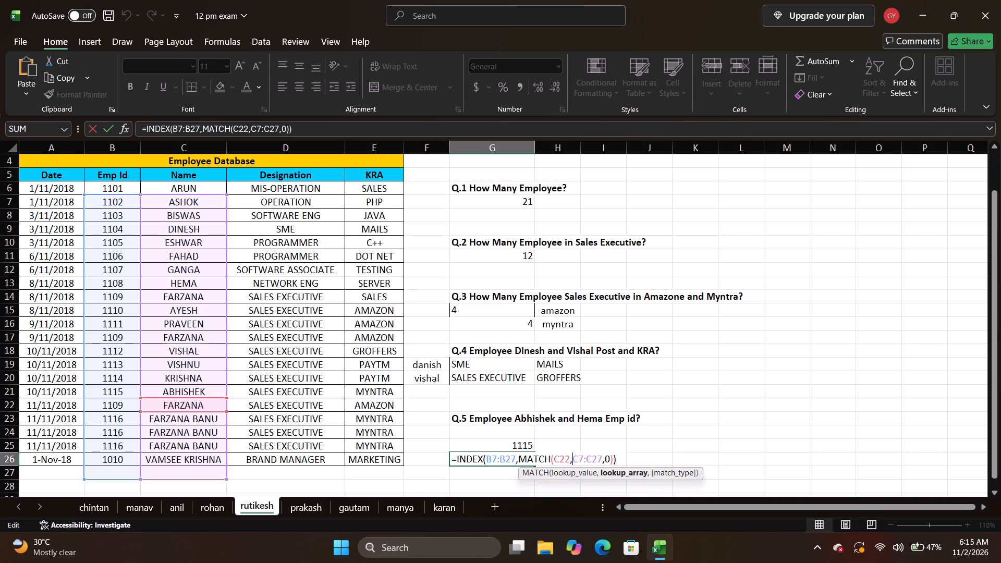
{"action": "key", "text": "BackSpace"}
{"action": "key", "text": "BackSpace"}
{"action": "key", "text": "BackSpace"}
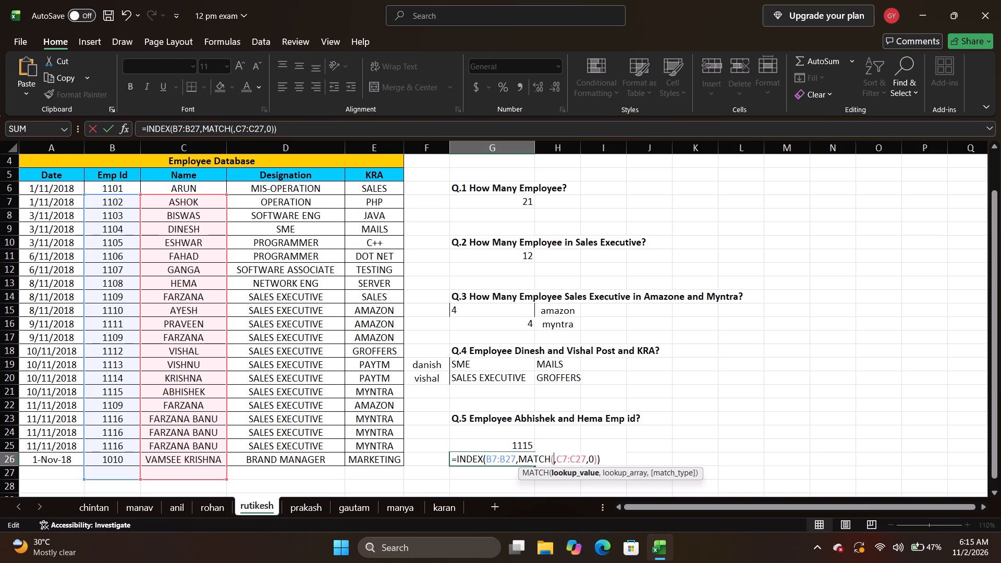
{"action": "left_click", "coordinate": [616, 451]}
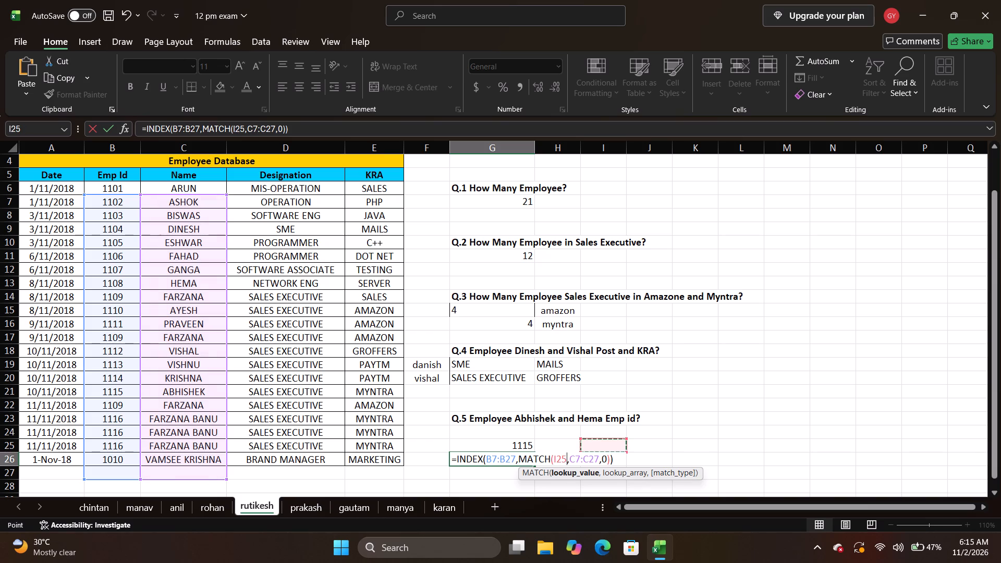
{"action": "key", "text": "BackSpace"}
{"action": "key", "text": "BackSpace"}
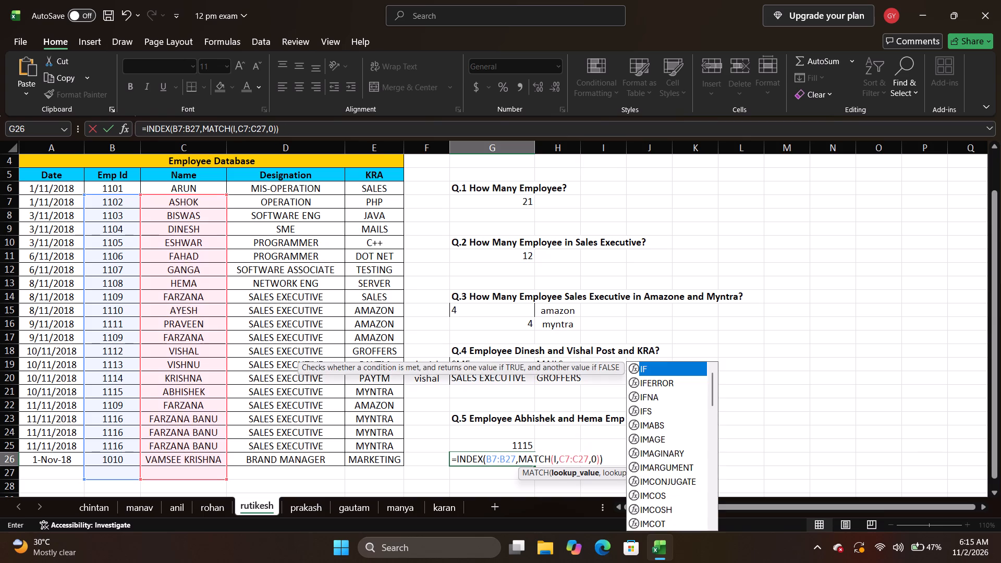
{"action": "key", "text": "BackSpace"}
{"action": "key", "text": "BackSpace"}
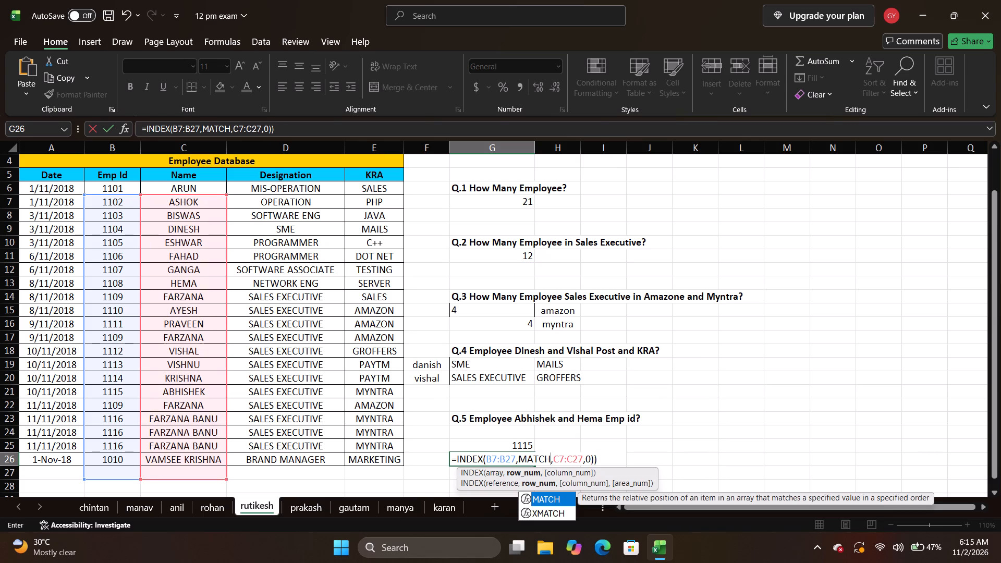
{"action": "key", "text": "Tab"}
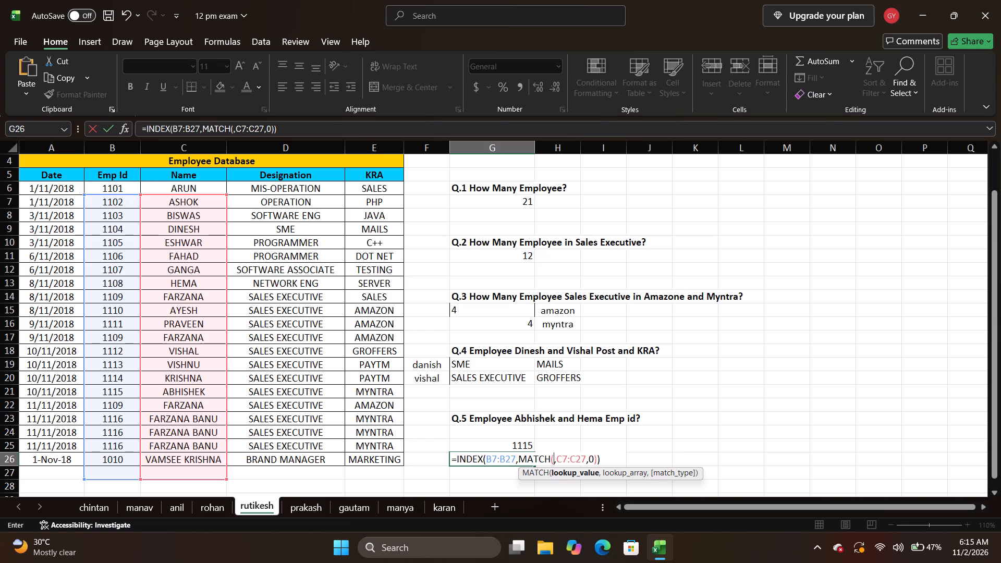
{"action": "left_click", "coordinate": [191, 280]}
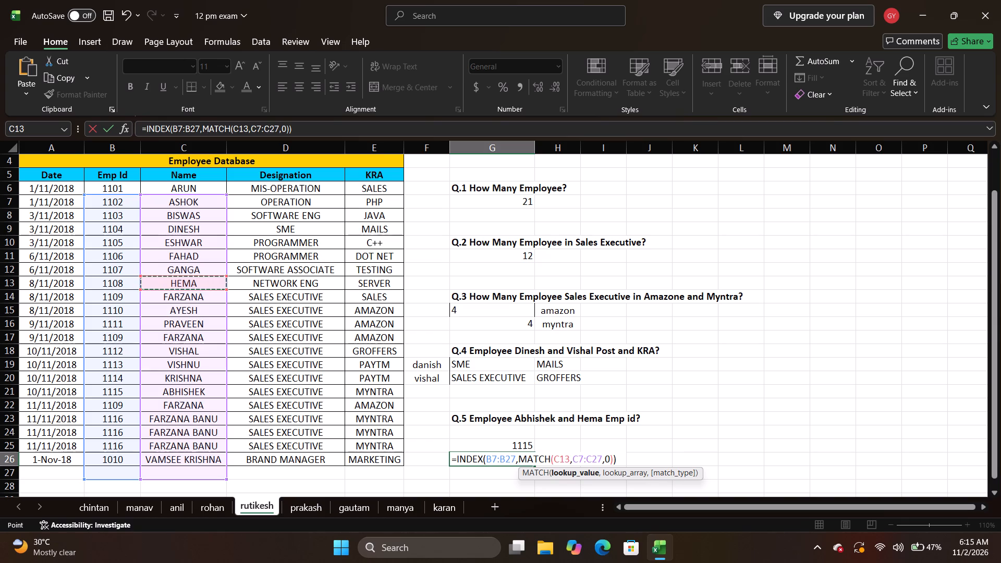
{"action": "key", "text": "Right"}
{"action": "key", "text": "Right"}
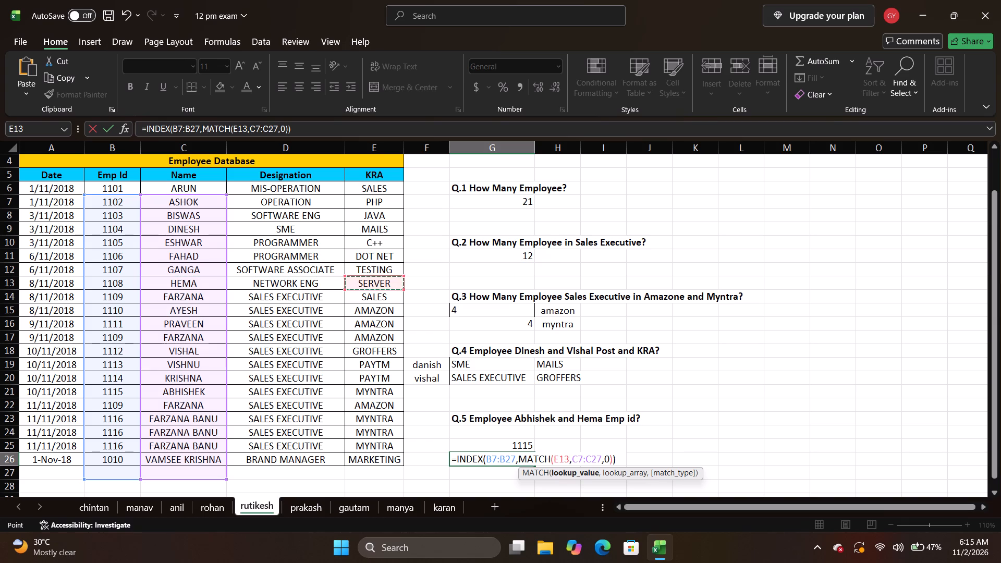
{"action": "key", "text": "Left"}
{"action": "key", "text": "Left"}
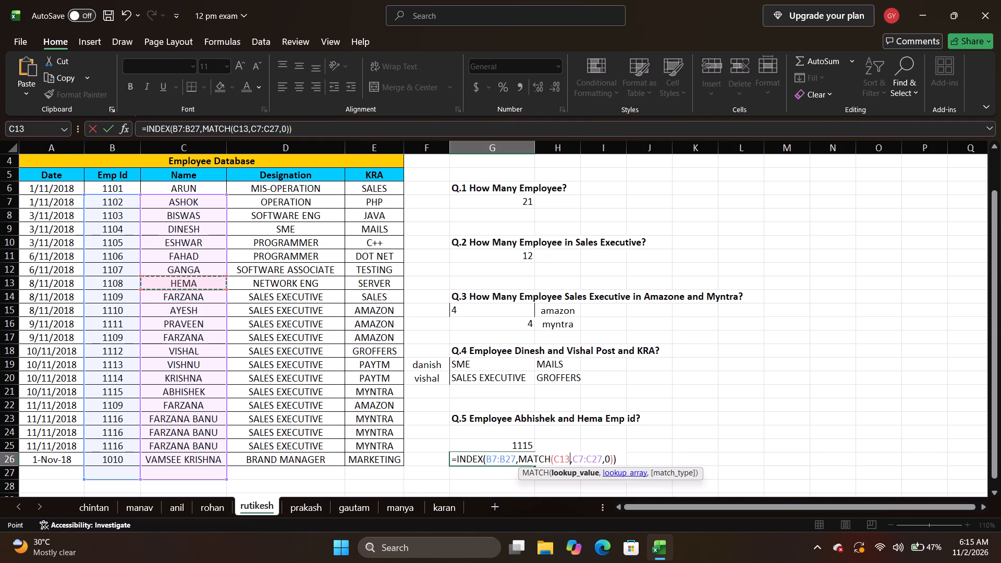
Change G26's MATCH lookup array to C6:C27 and its INDEX array to B6:B27, and enter the formula.
{"action": "left_click", "coordinate": [582, 459]}
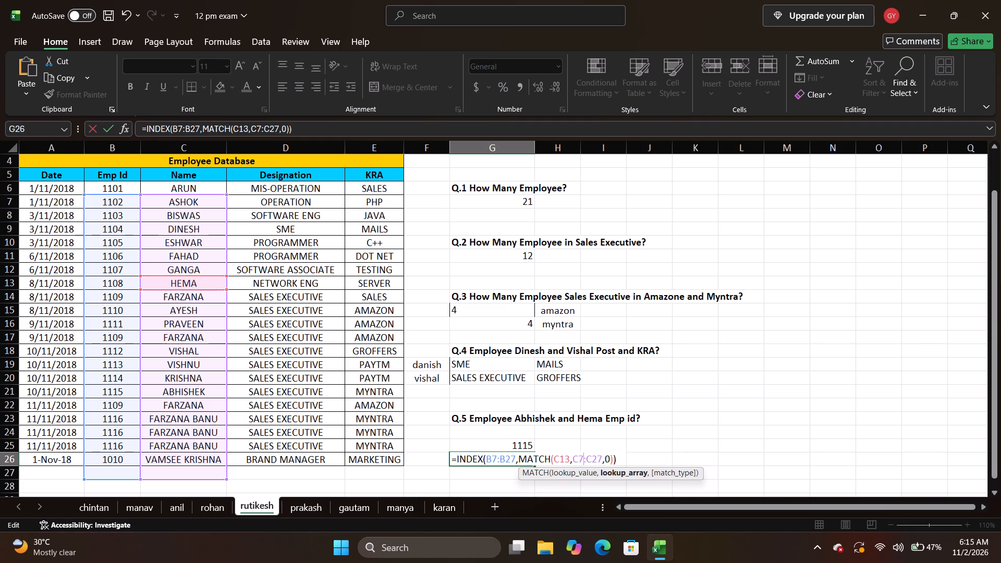
{"action": "key", "text": "BackSpace"}
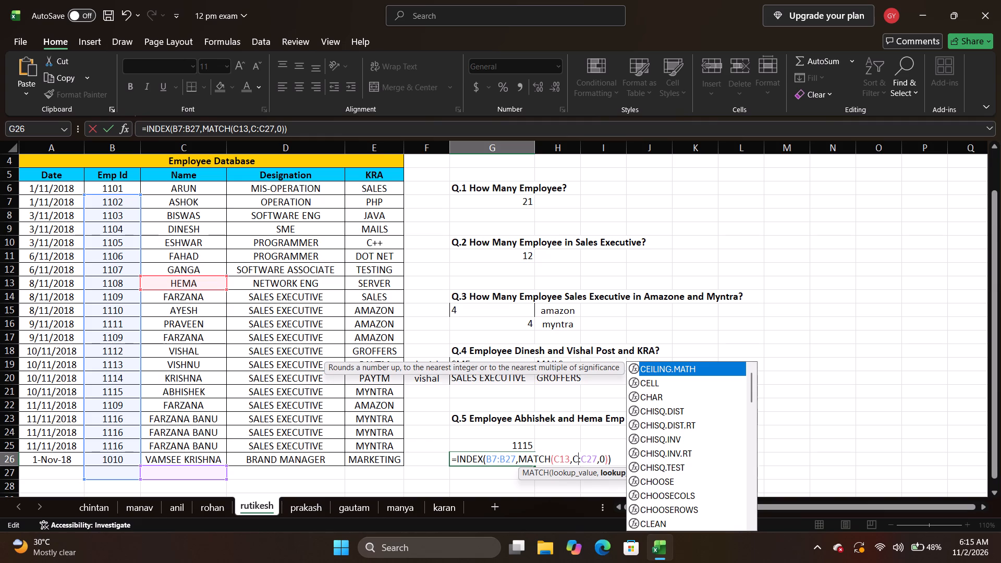
{"action": "key", "text": "6"}
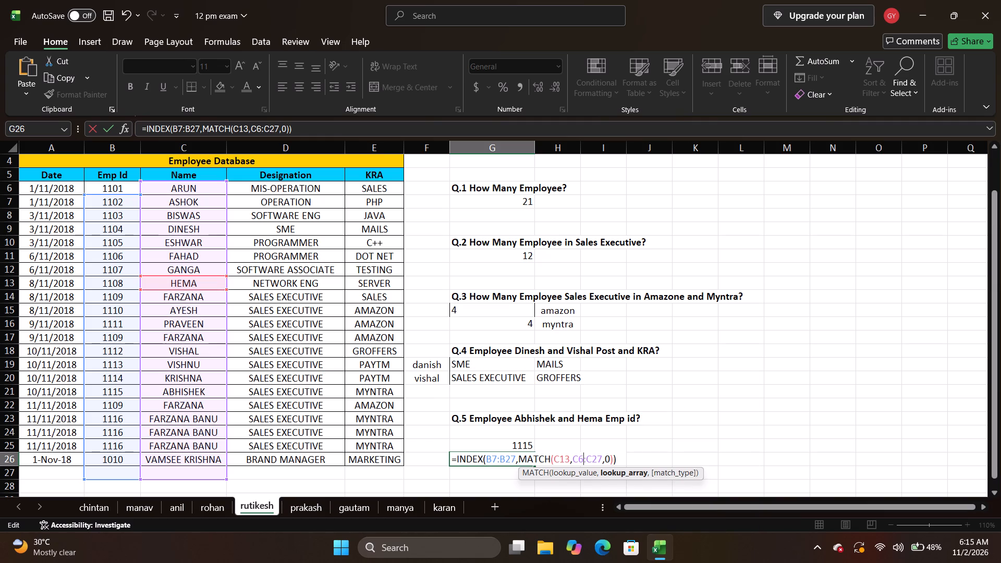
{"action": "left_click", "coordinate": [494, 455]}
{"action": "key", "text": "Right"}
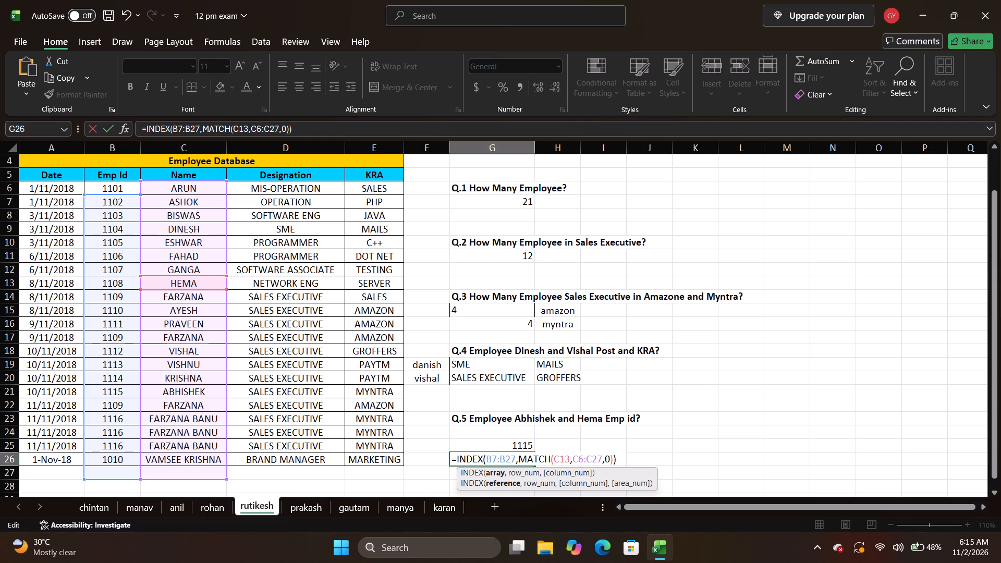
{"action": "key", "text": "BackSpace"}
{"action": "key", "text": "6"}
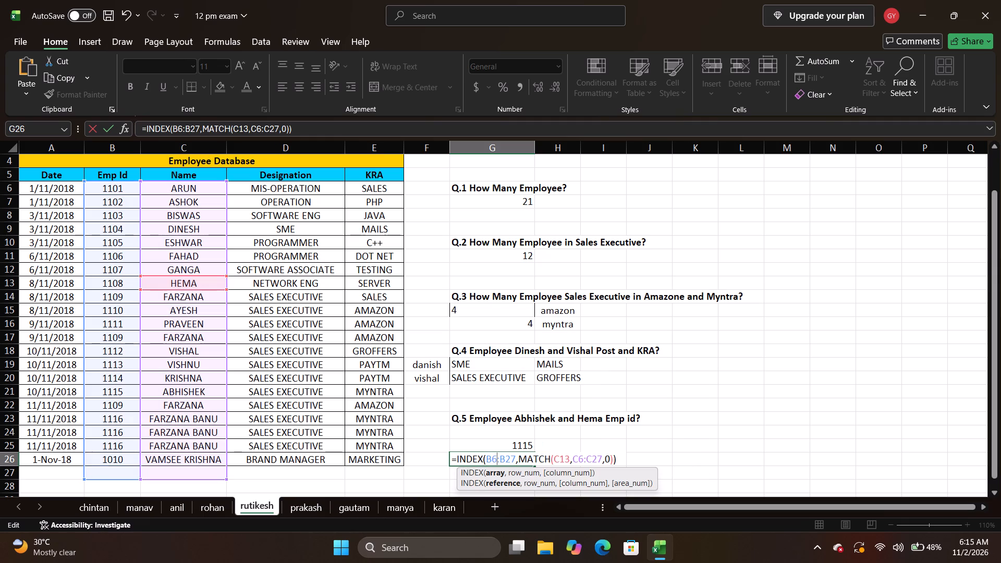
{"action": "key", "text": "Return"}
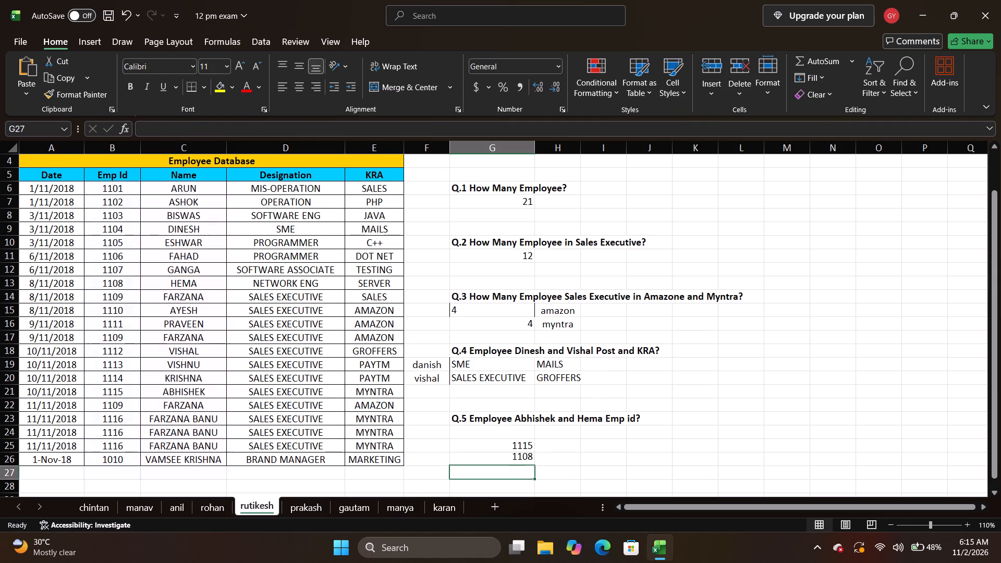
Save the workbook.
{"action": "scroll", "coordinate": [528, 456], "scroll_direction": "down", "scroll_amount": 1}
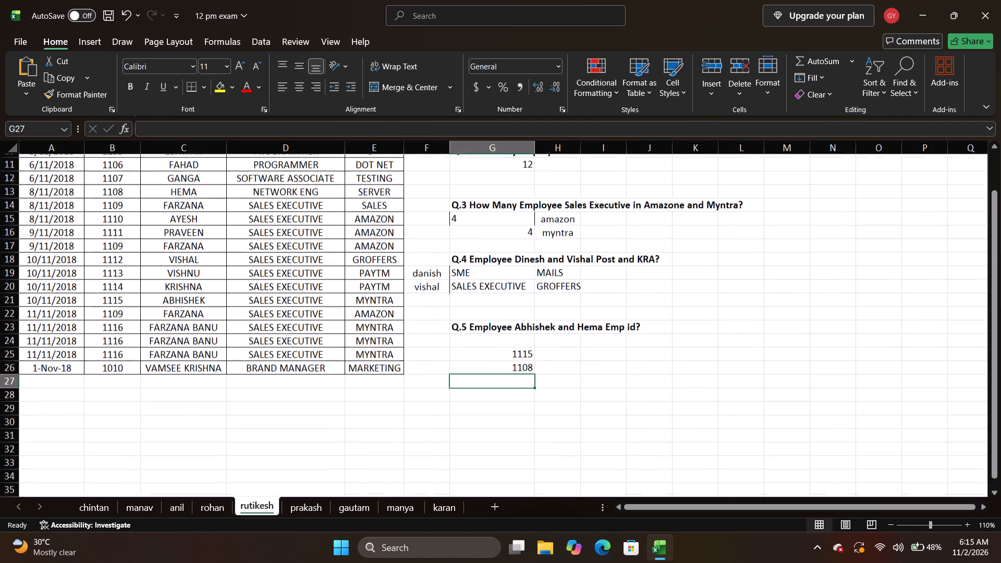
{"action": "scroll", "coordinate": [528, 456], "scroll_direction": "down", "scroll_amount": 1}
{"action": "key", "text": "ctrl+s"}
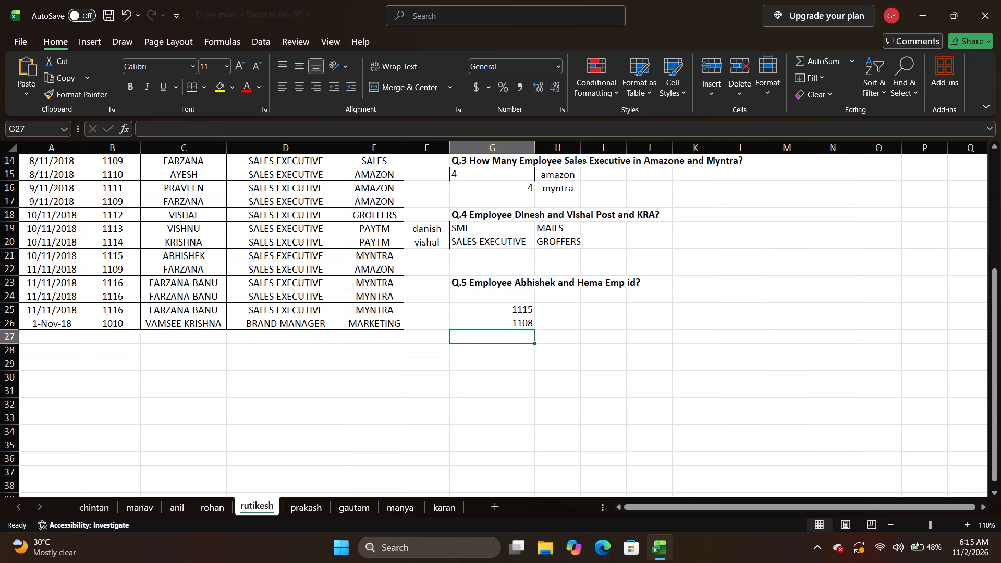
On the prakash sheet, start a SUMIF formula in A18 for the Q.4 United States candidate scores.
{"action": "left_click", "coordinate": [308, 509]}
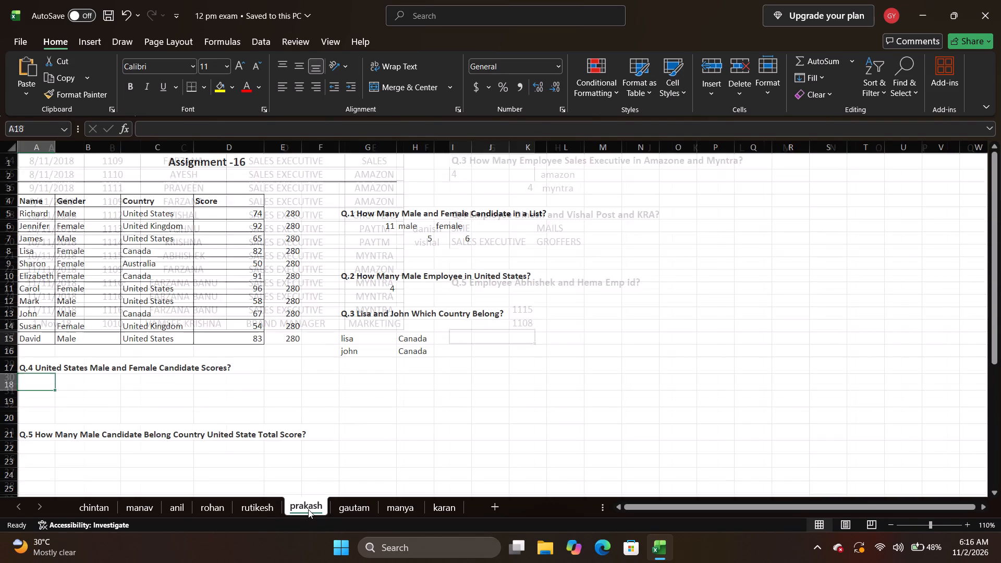
{"action": "scroll", "coordinate": [267, 412], "scroll_direction": "up", "scroll_amount": 1}
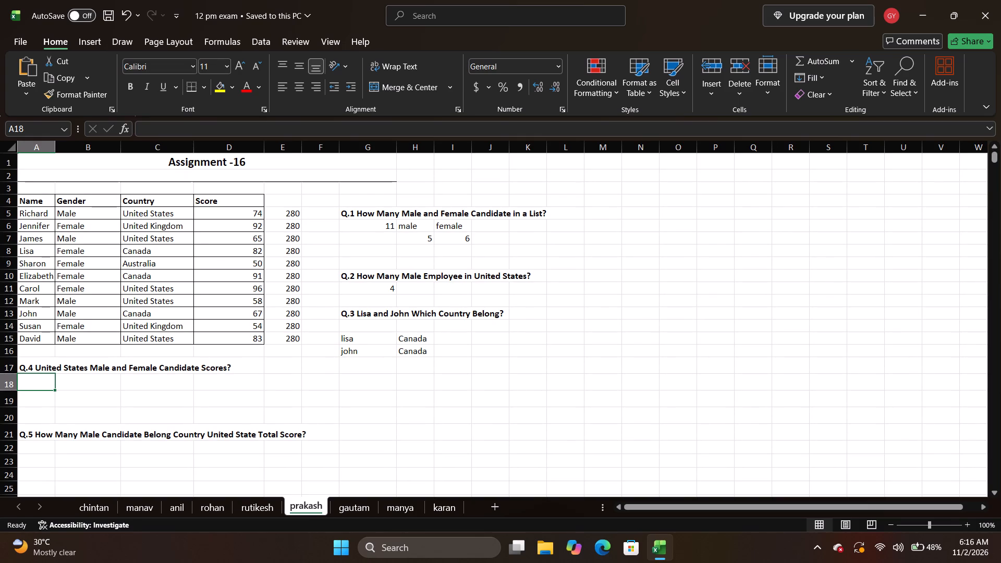
{"action": "key", "text": "equal"}
{"action": "key", "text": "s"}
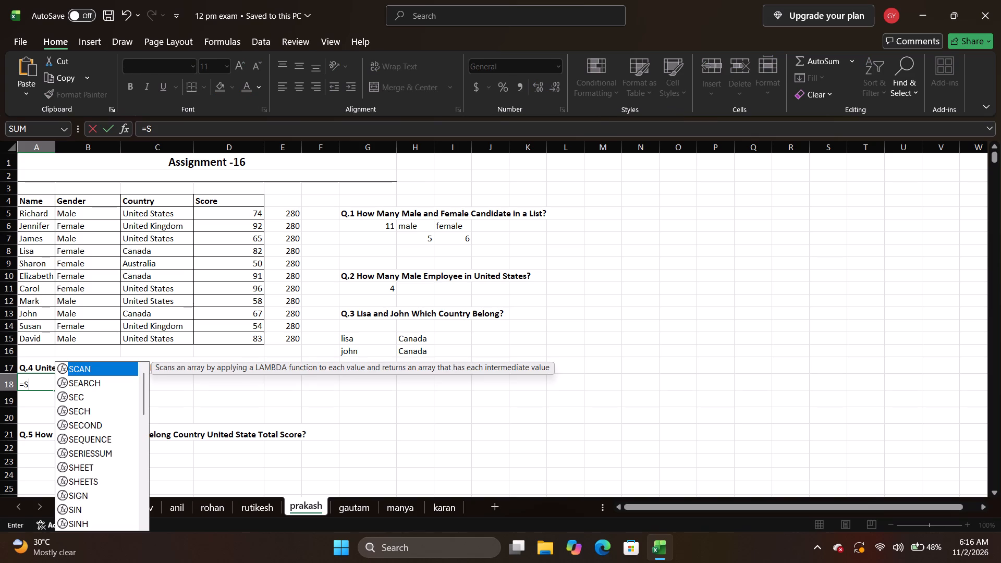
{"action": "type", "text": "UMI"}
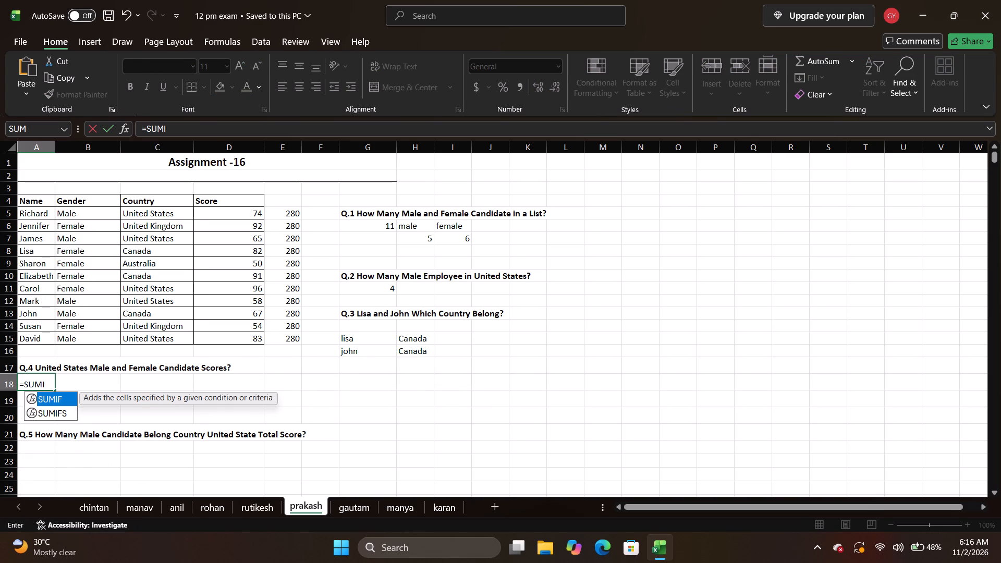
{"action": "key", "text": "Down"}
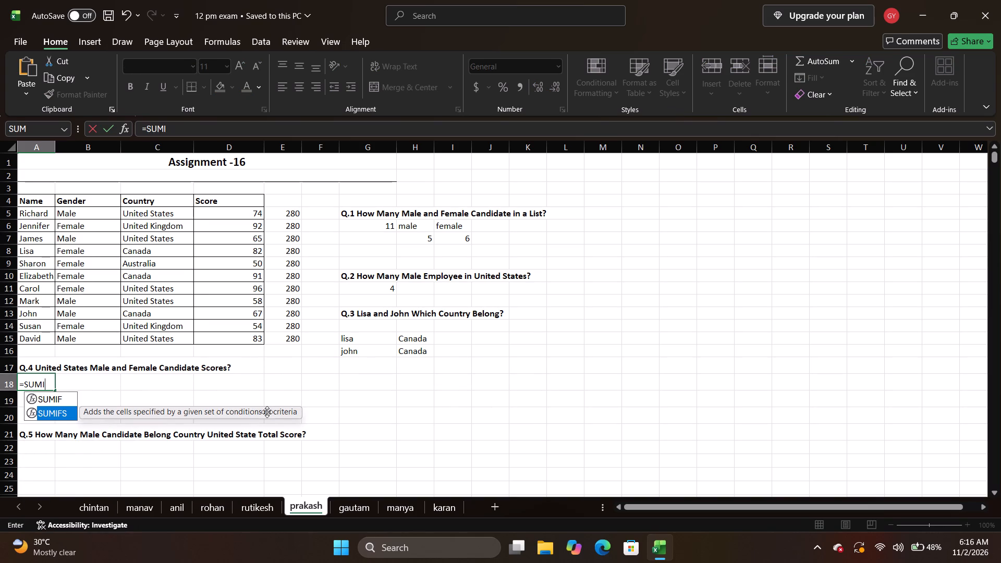
{"action": "key", "text": "Up"}
{"action": "key", "text": "Tab"}
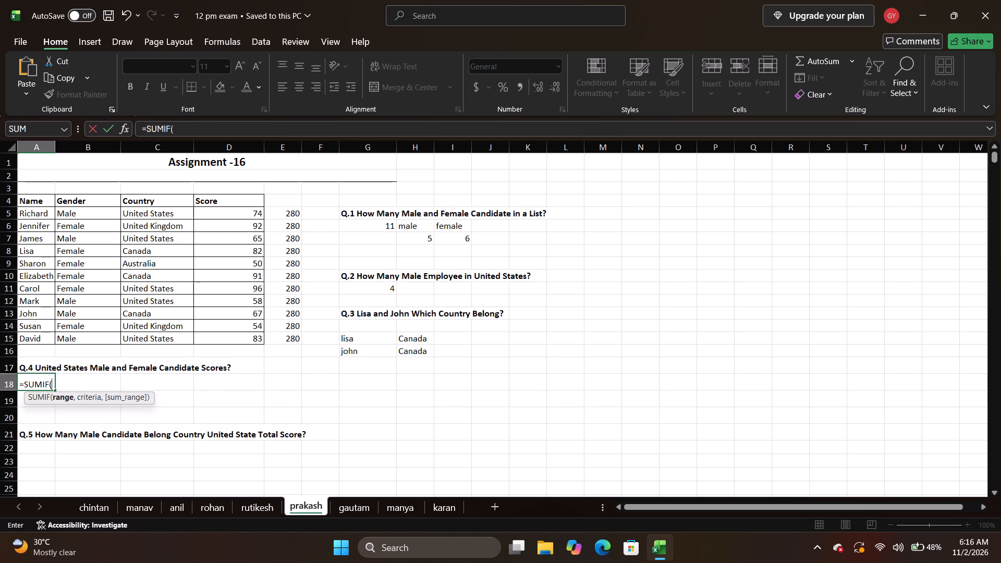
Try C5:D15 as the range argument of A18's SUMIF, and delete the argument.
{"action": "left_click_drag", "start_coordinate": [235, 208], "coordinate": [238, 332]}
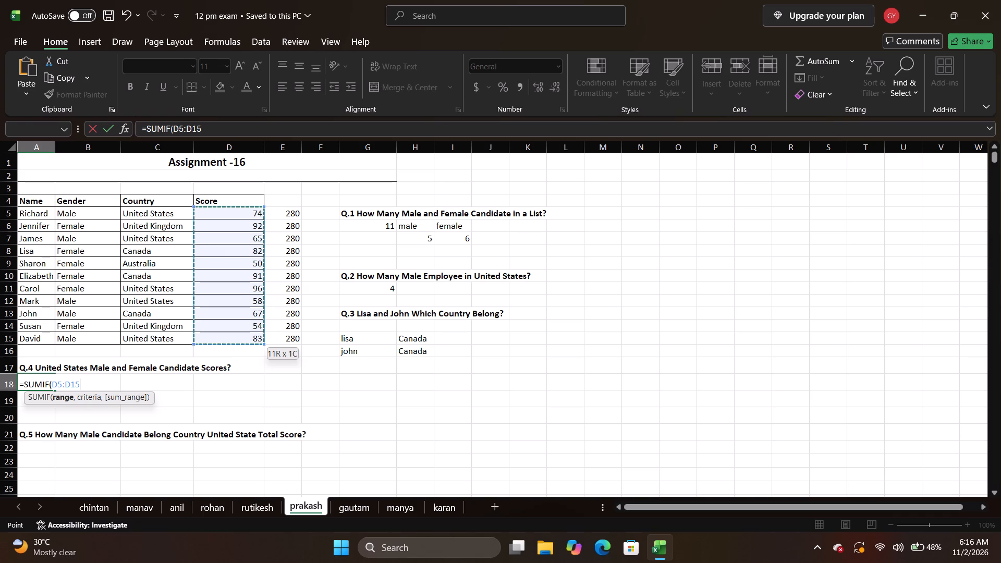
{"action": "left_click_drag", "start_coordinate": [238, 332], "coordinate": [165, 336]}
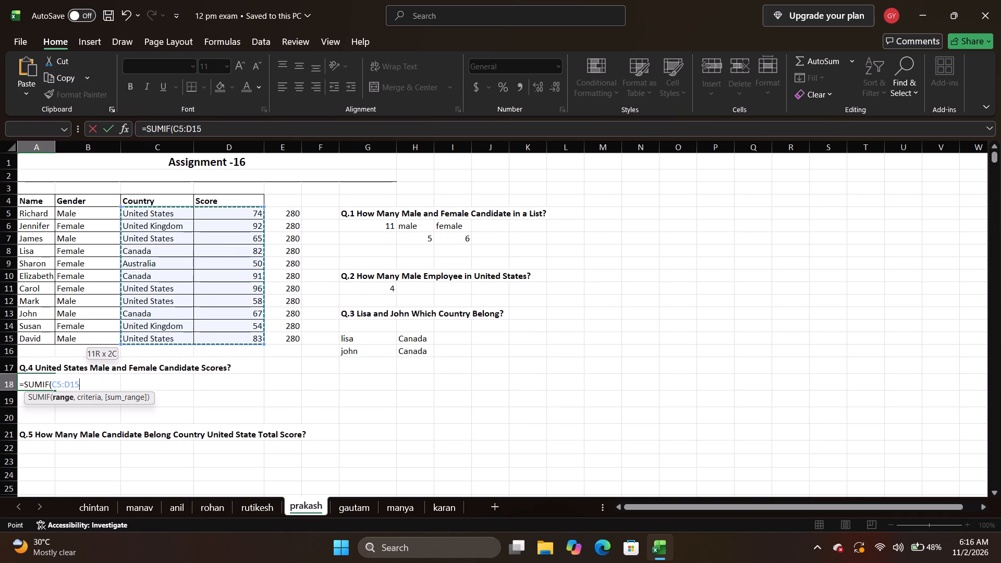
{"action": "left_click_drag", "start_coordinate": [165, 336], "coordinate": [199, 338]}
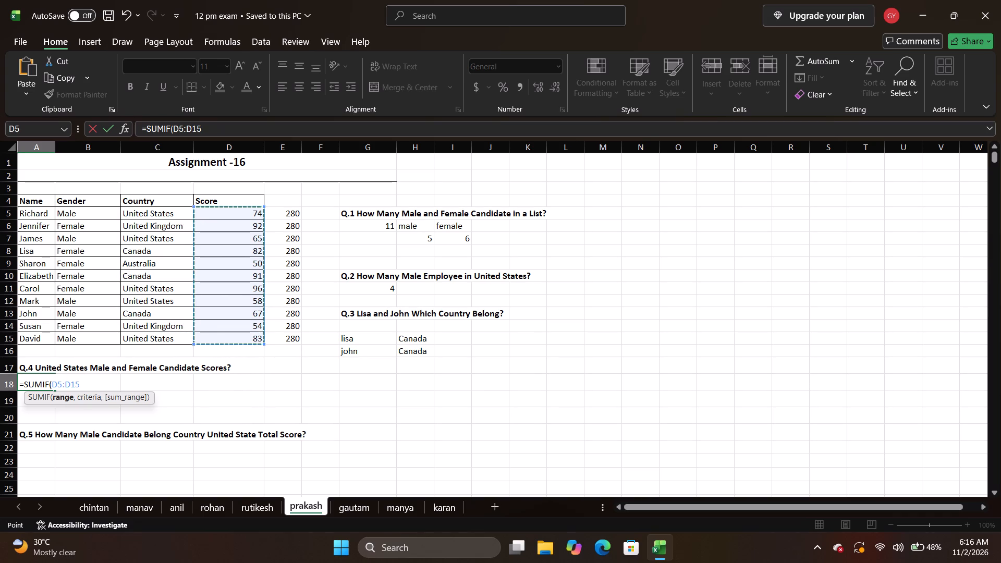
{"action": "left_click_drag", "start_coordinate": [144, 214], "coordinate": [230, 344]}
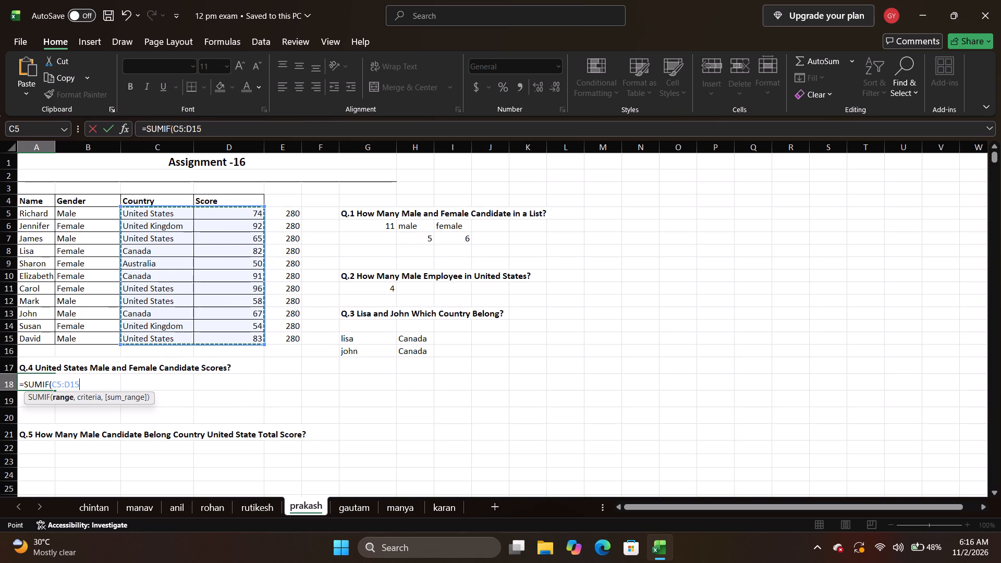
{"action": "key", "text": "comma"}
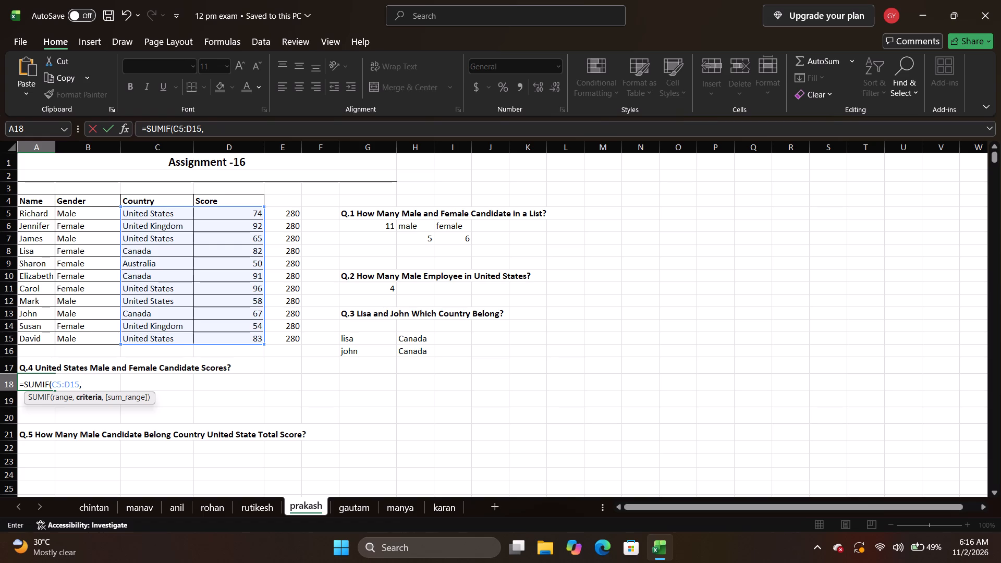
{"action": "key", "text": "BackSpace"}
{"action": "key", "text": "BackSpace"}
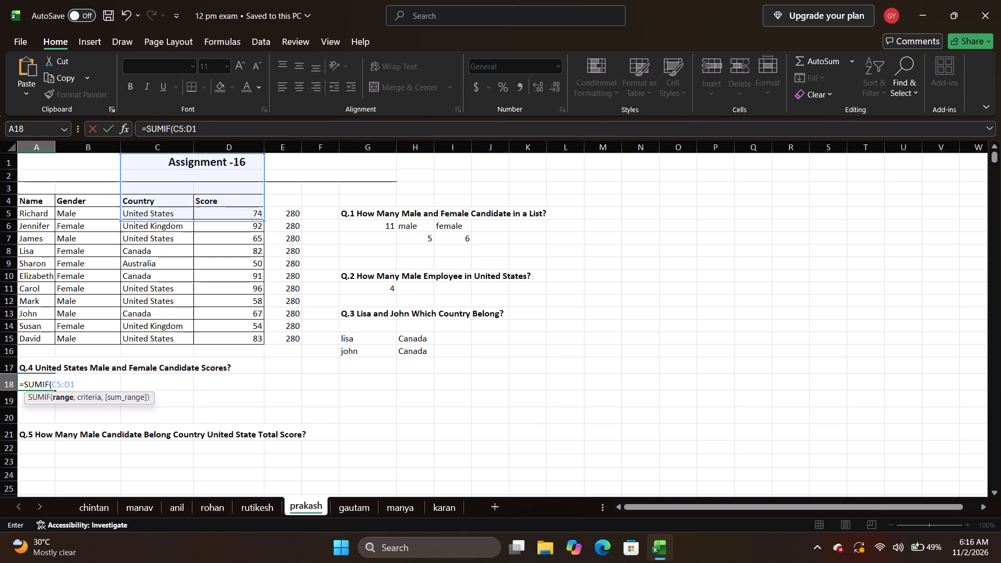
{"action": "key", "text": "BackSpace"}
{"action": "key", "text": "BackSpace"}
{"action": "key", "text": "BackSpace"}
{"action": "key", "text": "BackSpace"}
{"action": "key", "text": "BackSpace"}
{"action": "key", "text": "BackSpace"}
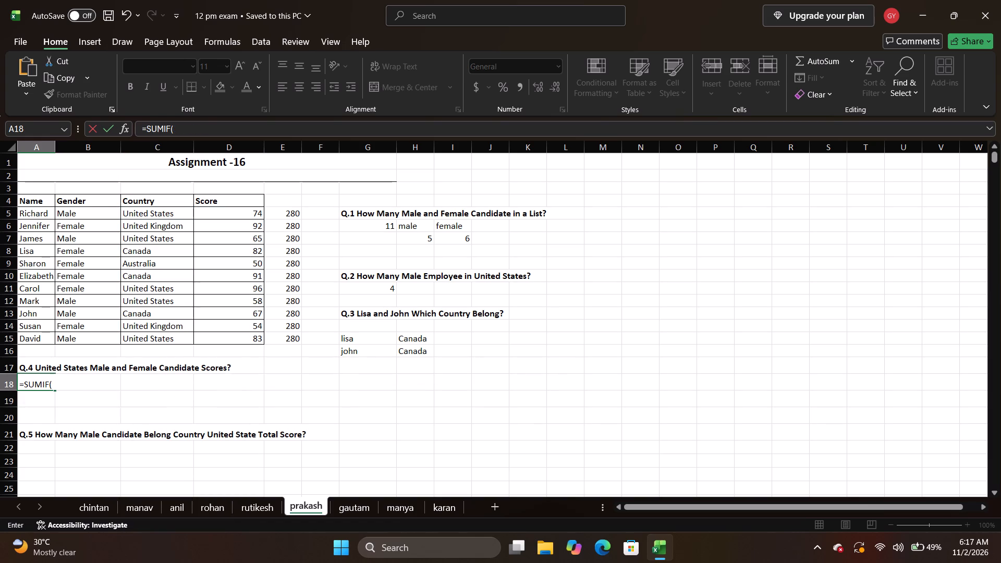
Change the function in A18's formula to SUMIFS.
{"action": "key", "text": "s"}
{"action": "key", "text": "Tab"}
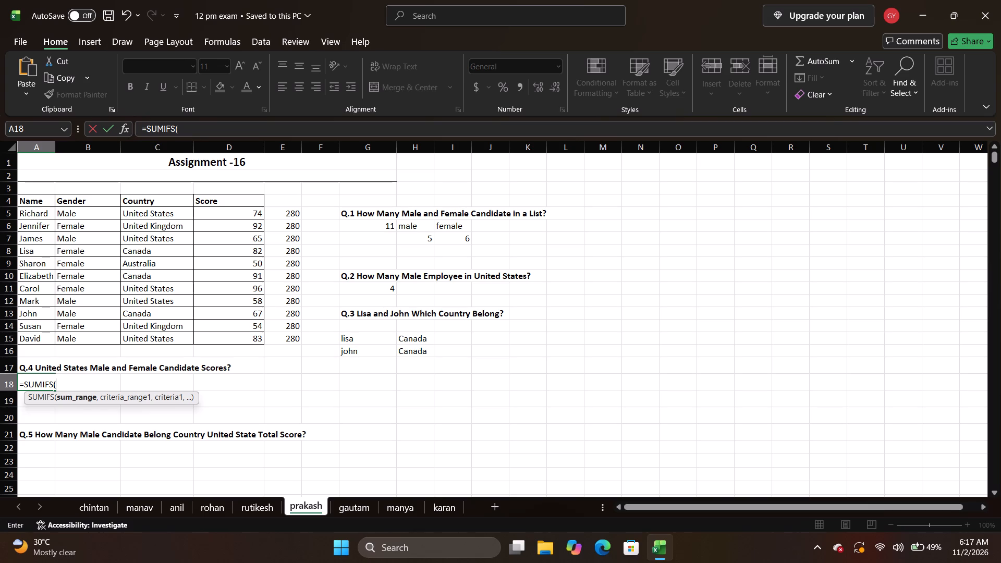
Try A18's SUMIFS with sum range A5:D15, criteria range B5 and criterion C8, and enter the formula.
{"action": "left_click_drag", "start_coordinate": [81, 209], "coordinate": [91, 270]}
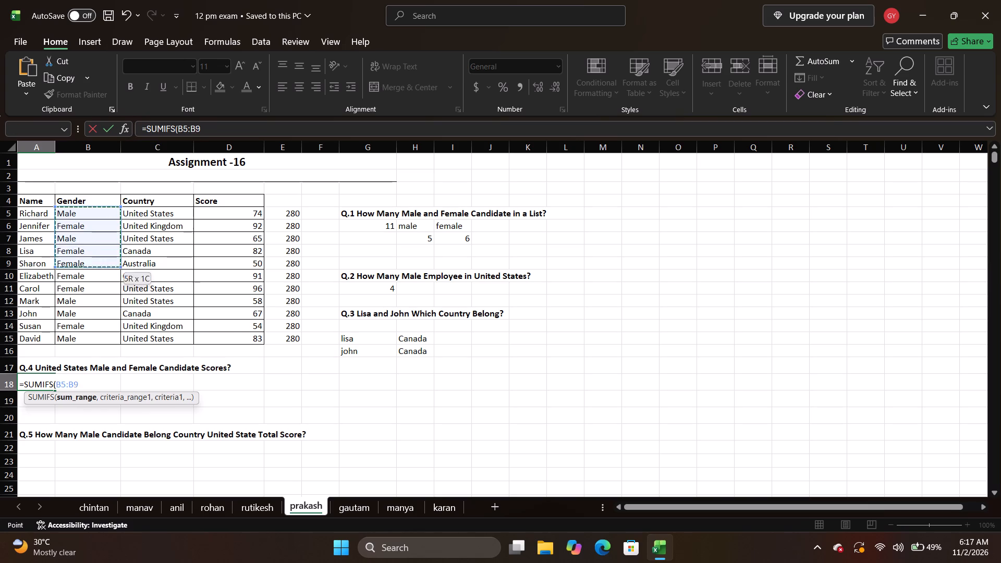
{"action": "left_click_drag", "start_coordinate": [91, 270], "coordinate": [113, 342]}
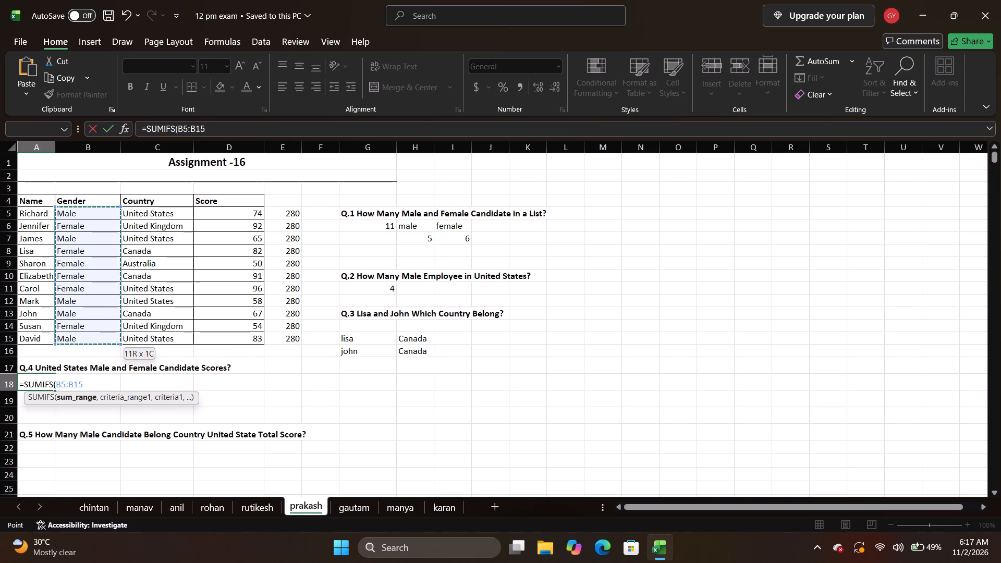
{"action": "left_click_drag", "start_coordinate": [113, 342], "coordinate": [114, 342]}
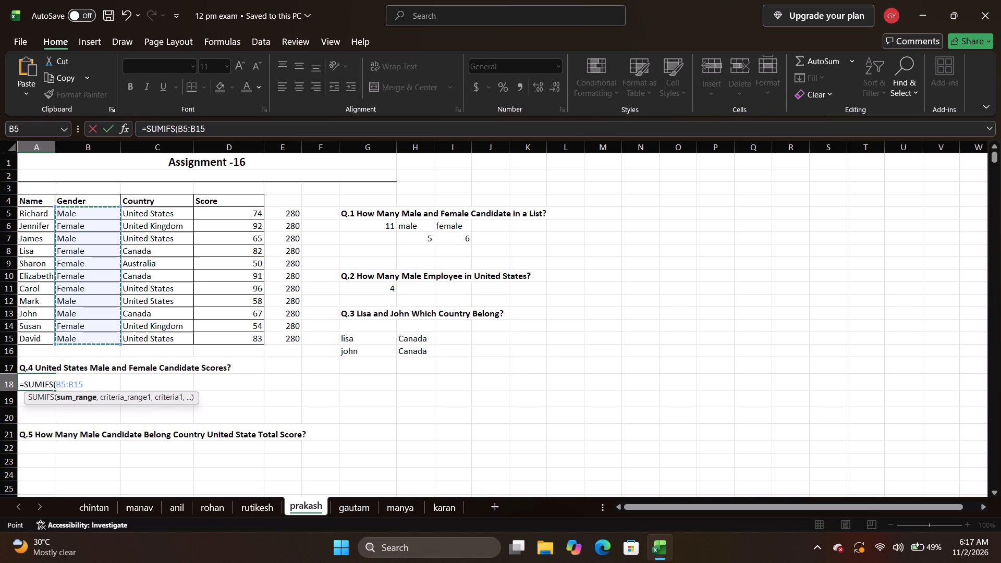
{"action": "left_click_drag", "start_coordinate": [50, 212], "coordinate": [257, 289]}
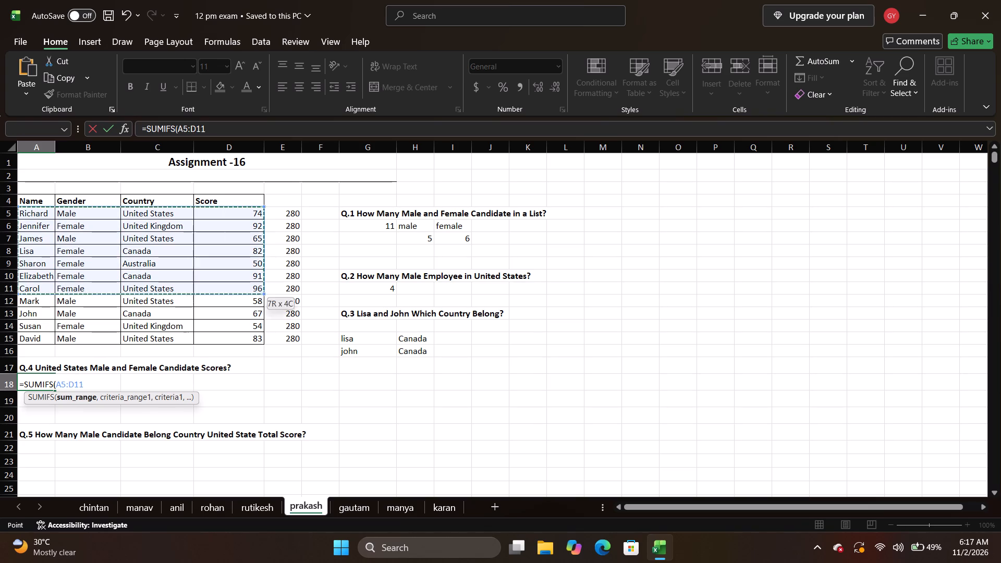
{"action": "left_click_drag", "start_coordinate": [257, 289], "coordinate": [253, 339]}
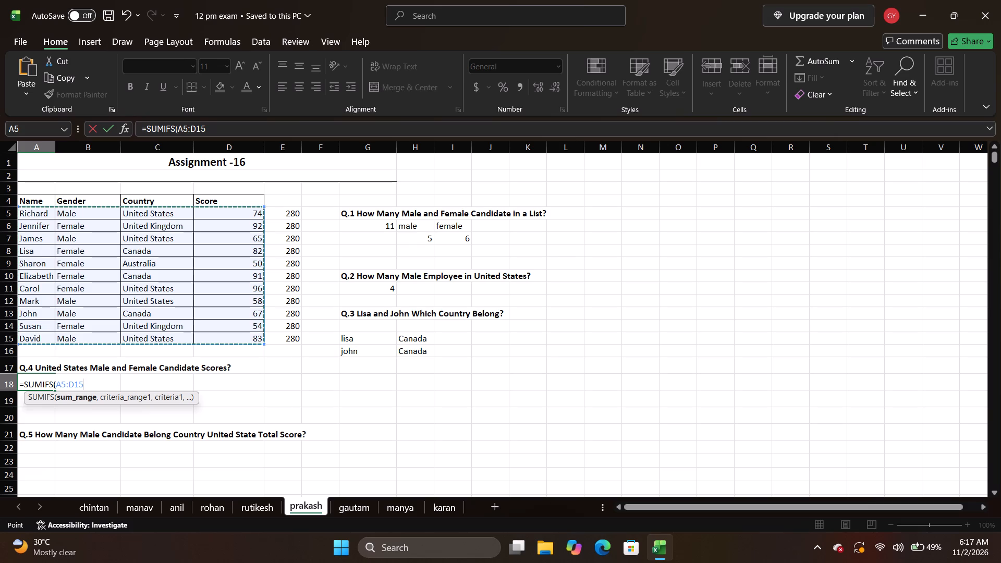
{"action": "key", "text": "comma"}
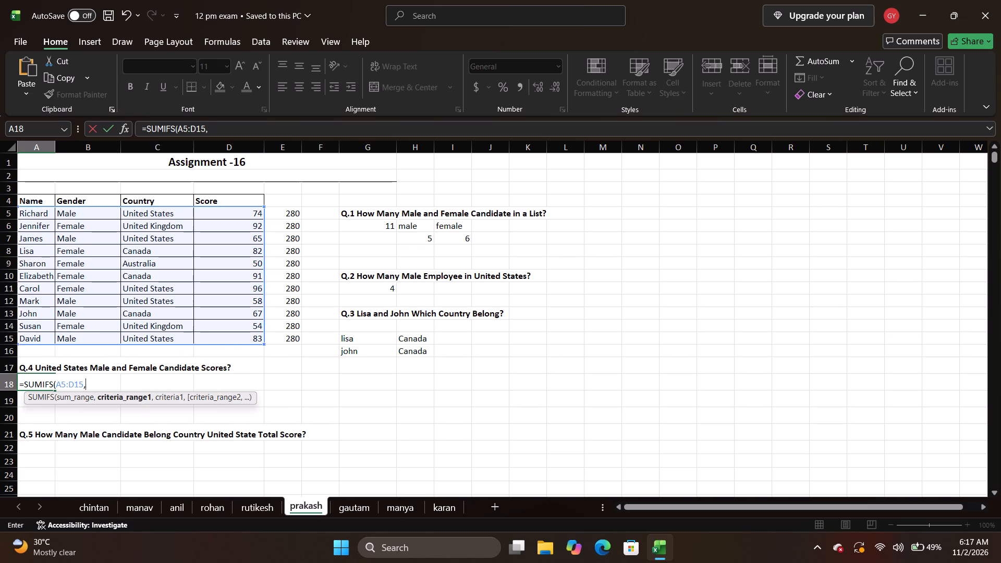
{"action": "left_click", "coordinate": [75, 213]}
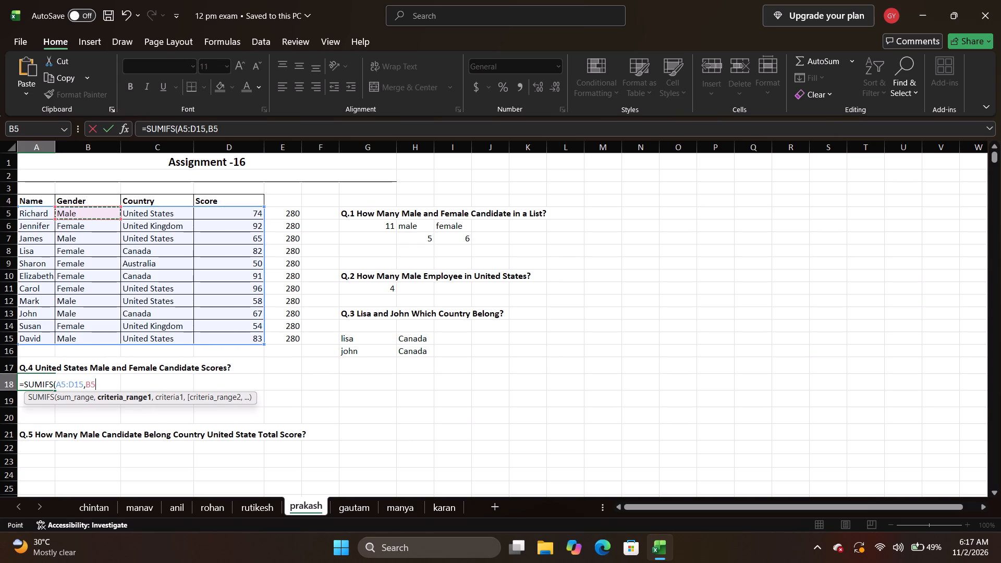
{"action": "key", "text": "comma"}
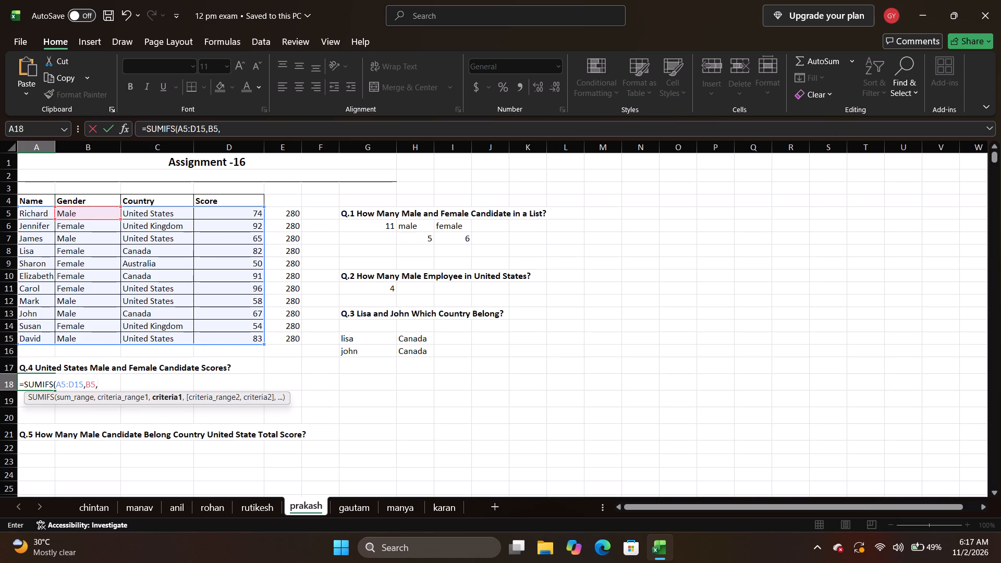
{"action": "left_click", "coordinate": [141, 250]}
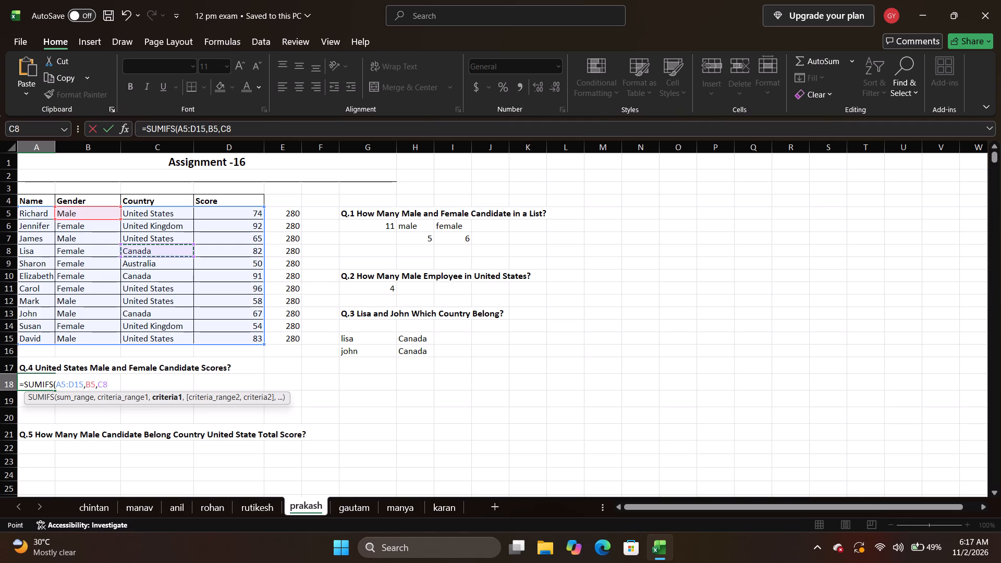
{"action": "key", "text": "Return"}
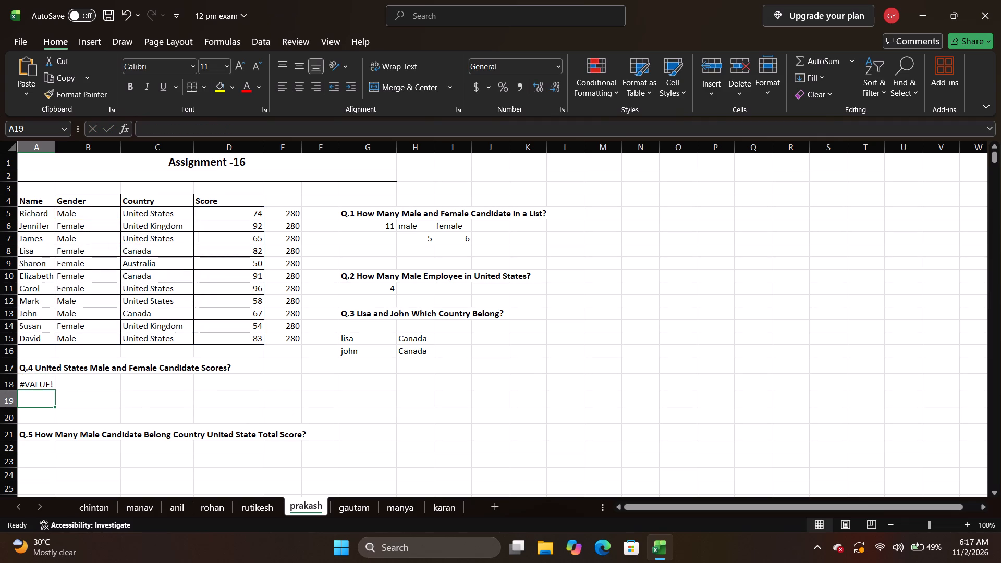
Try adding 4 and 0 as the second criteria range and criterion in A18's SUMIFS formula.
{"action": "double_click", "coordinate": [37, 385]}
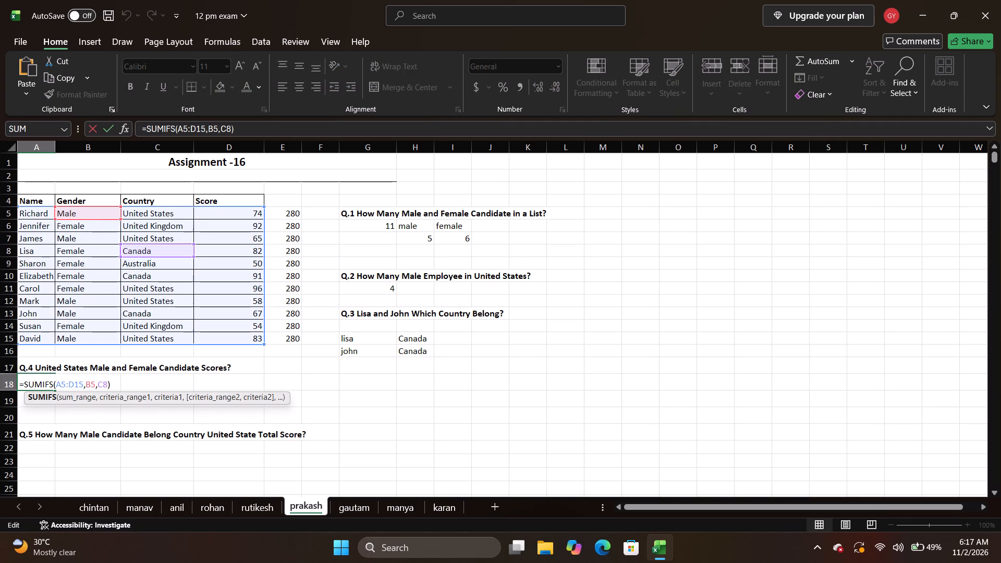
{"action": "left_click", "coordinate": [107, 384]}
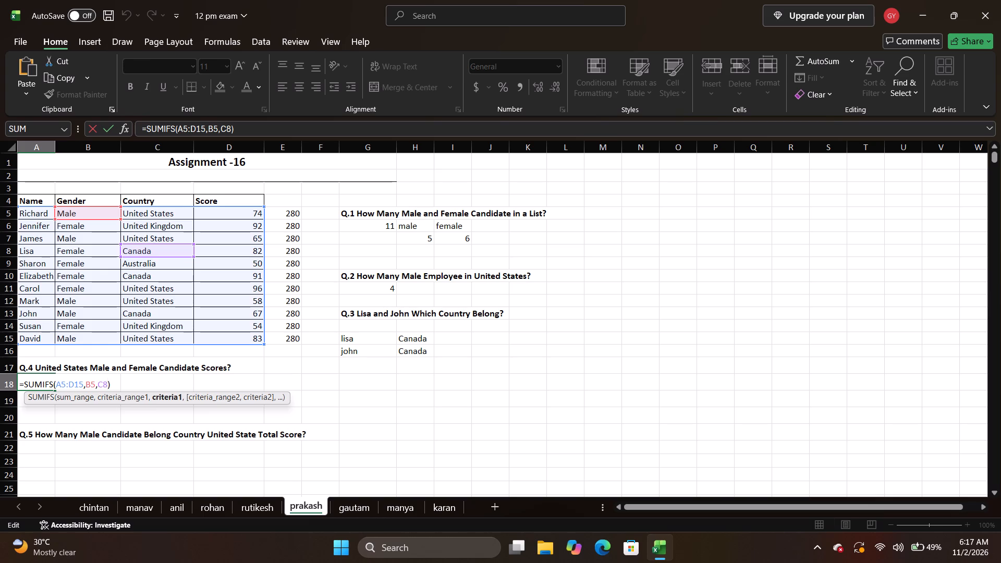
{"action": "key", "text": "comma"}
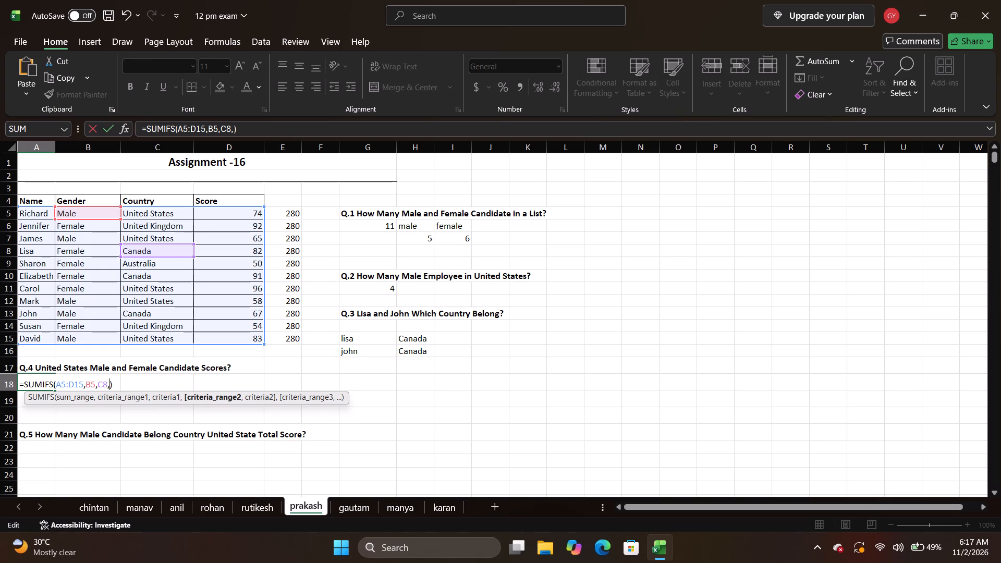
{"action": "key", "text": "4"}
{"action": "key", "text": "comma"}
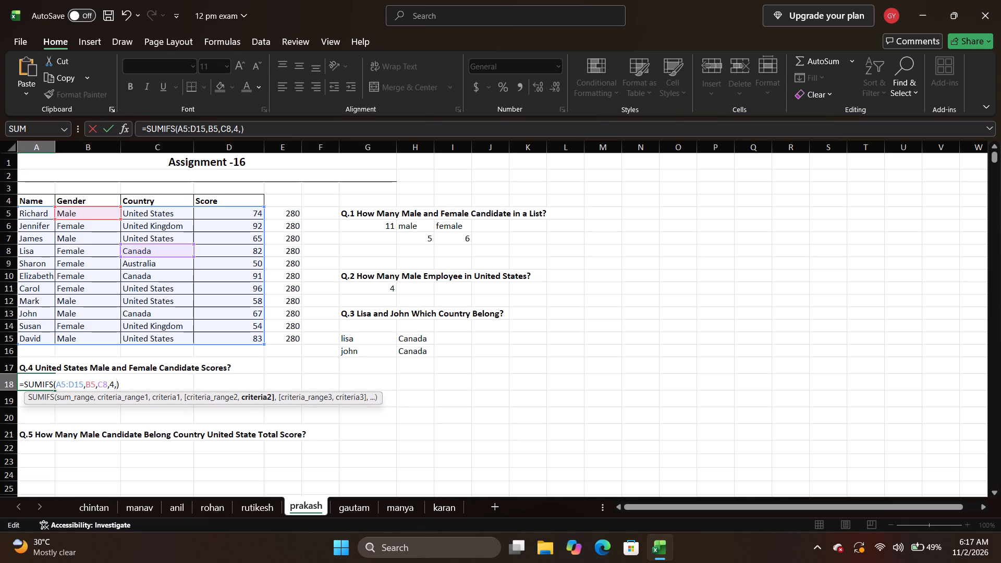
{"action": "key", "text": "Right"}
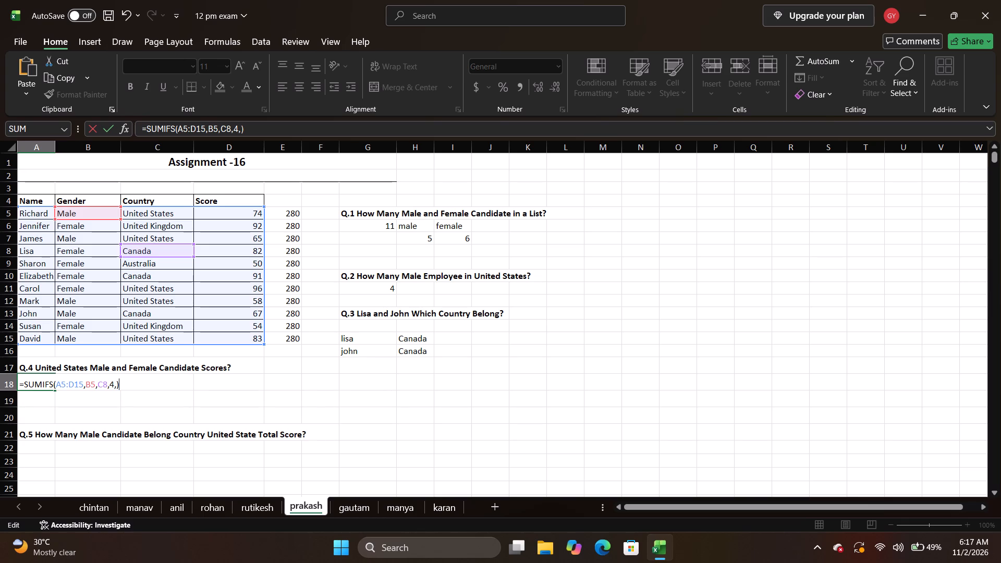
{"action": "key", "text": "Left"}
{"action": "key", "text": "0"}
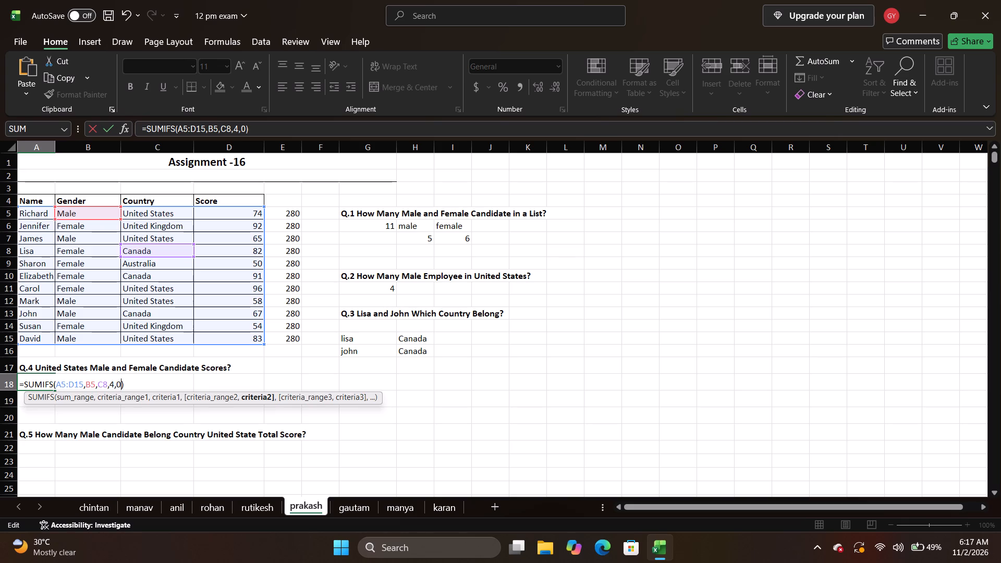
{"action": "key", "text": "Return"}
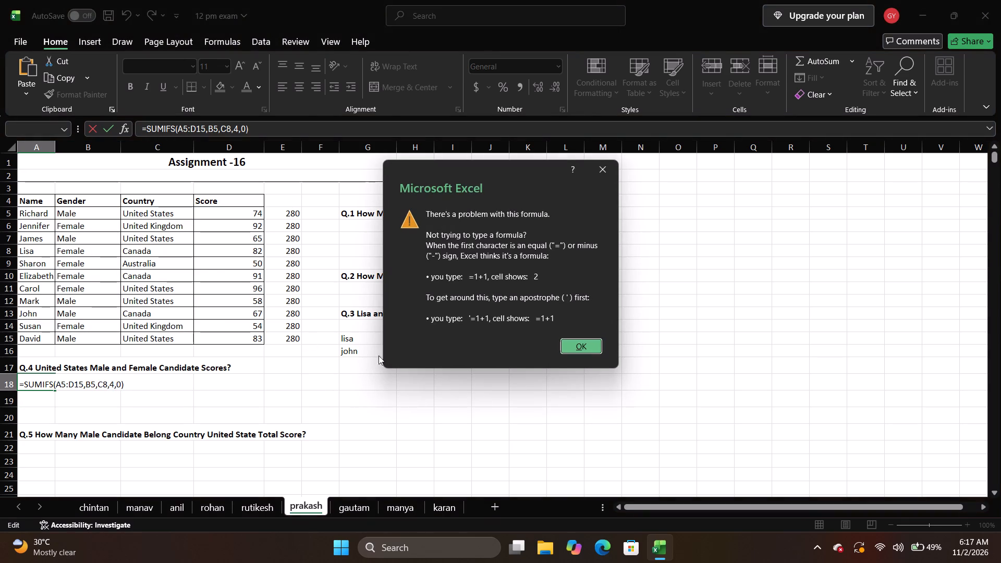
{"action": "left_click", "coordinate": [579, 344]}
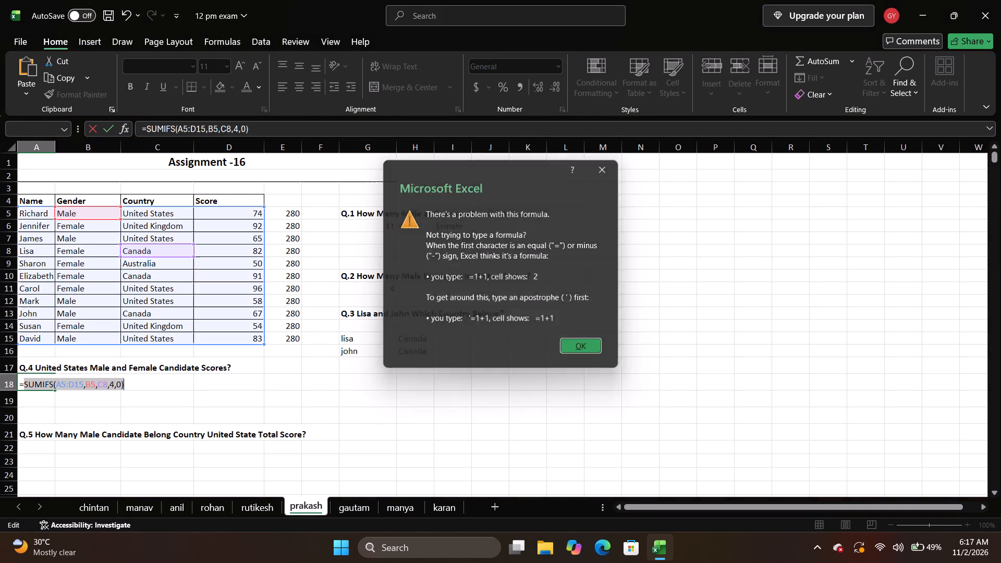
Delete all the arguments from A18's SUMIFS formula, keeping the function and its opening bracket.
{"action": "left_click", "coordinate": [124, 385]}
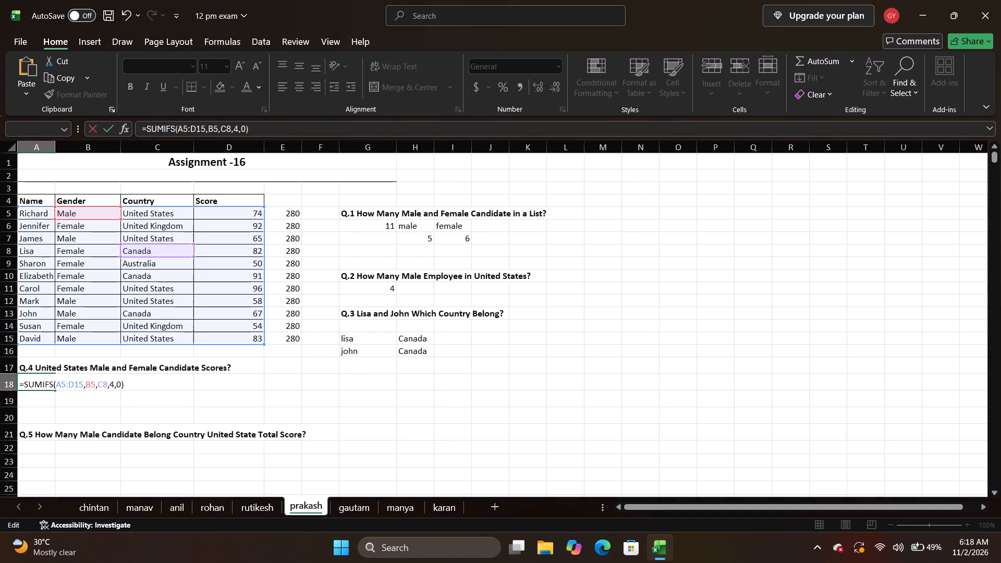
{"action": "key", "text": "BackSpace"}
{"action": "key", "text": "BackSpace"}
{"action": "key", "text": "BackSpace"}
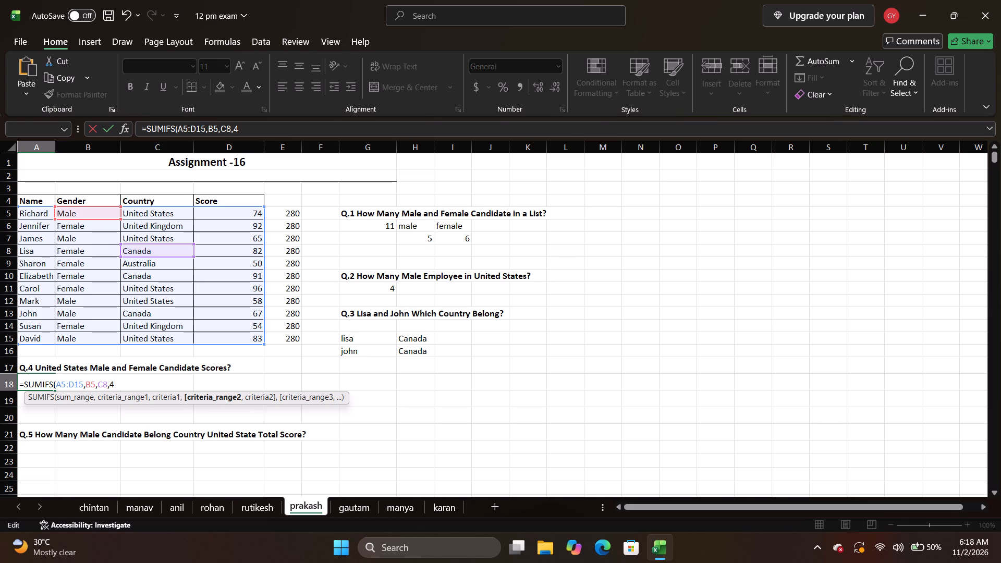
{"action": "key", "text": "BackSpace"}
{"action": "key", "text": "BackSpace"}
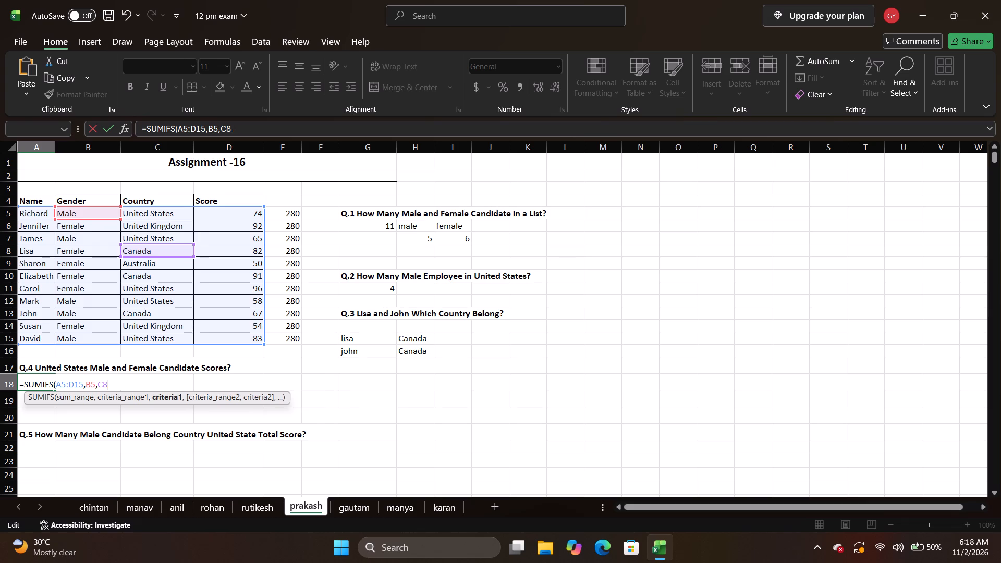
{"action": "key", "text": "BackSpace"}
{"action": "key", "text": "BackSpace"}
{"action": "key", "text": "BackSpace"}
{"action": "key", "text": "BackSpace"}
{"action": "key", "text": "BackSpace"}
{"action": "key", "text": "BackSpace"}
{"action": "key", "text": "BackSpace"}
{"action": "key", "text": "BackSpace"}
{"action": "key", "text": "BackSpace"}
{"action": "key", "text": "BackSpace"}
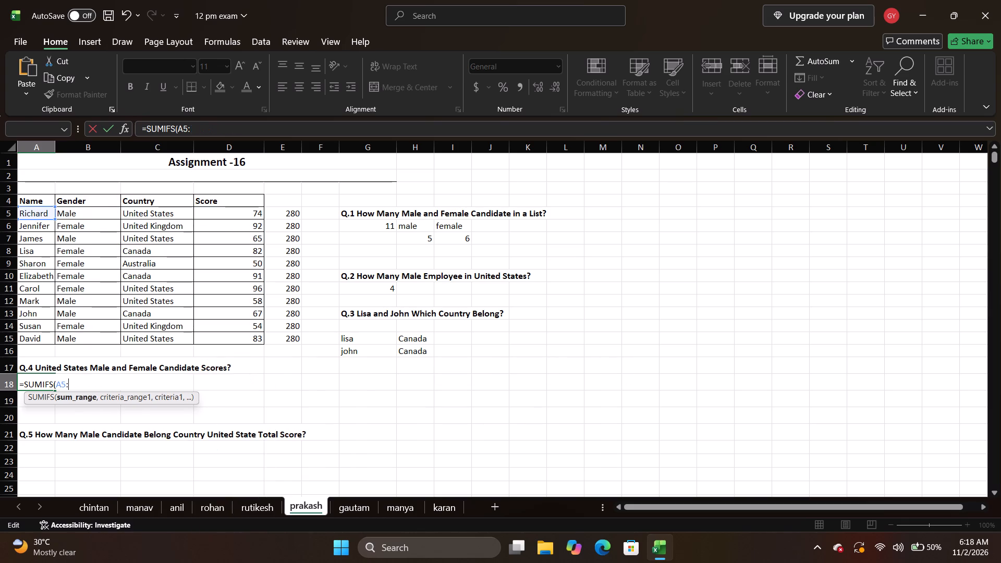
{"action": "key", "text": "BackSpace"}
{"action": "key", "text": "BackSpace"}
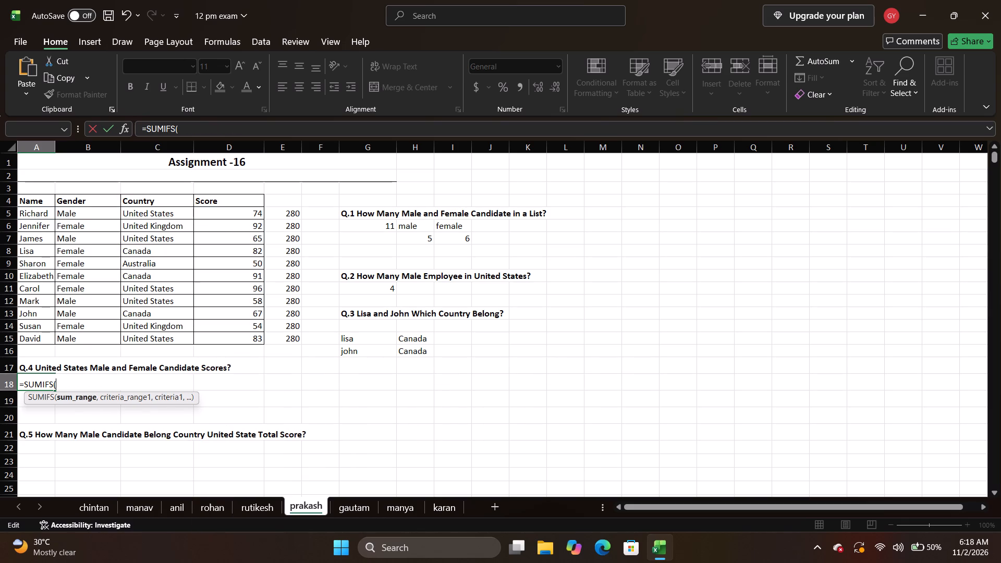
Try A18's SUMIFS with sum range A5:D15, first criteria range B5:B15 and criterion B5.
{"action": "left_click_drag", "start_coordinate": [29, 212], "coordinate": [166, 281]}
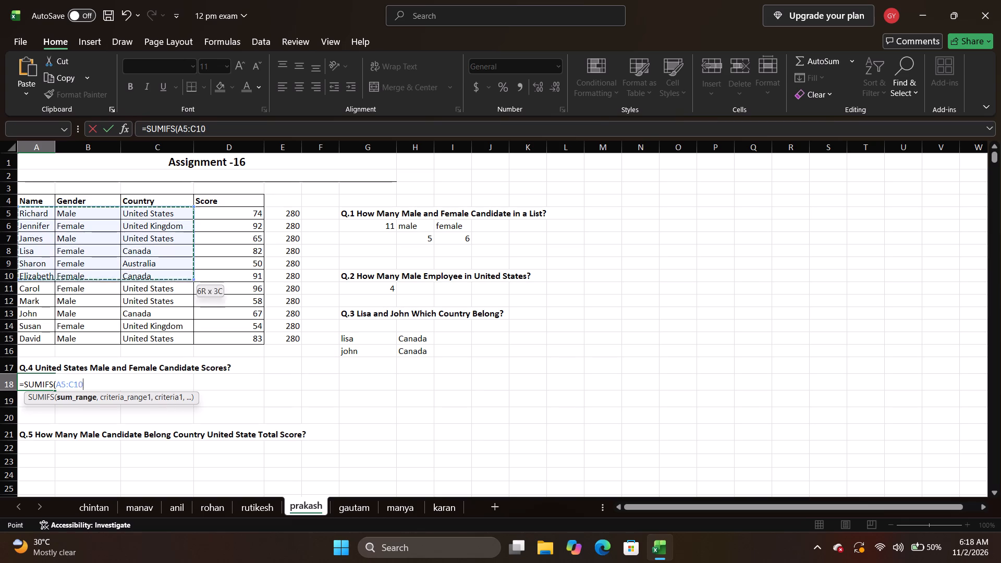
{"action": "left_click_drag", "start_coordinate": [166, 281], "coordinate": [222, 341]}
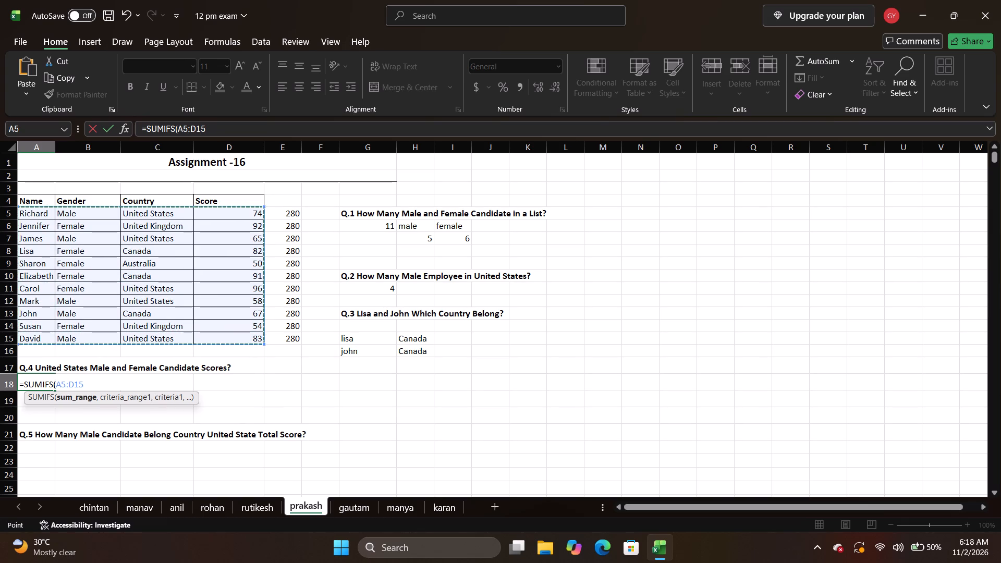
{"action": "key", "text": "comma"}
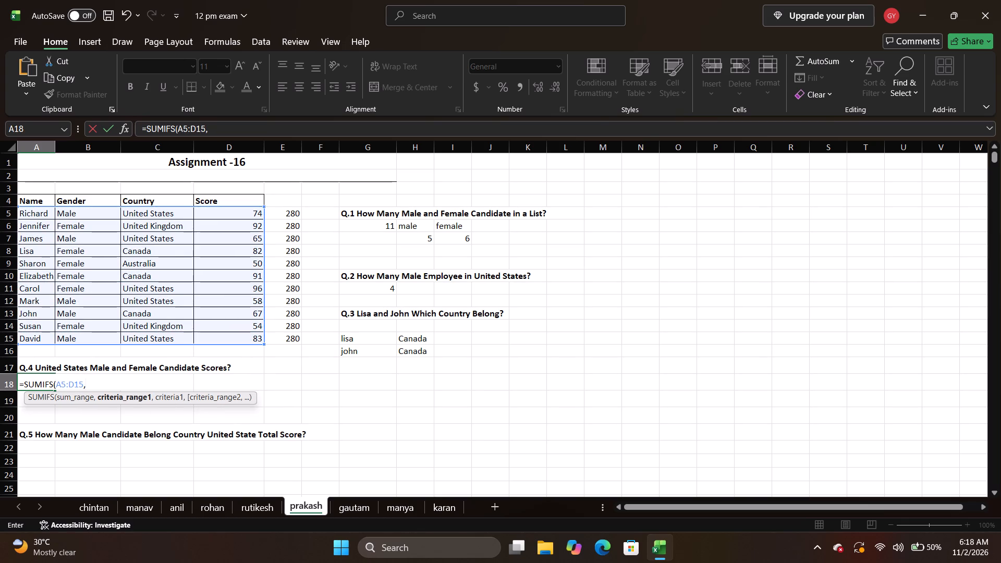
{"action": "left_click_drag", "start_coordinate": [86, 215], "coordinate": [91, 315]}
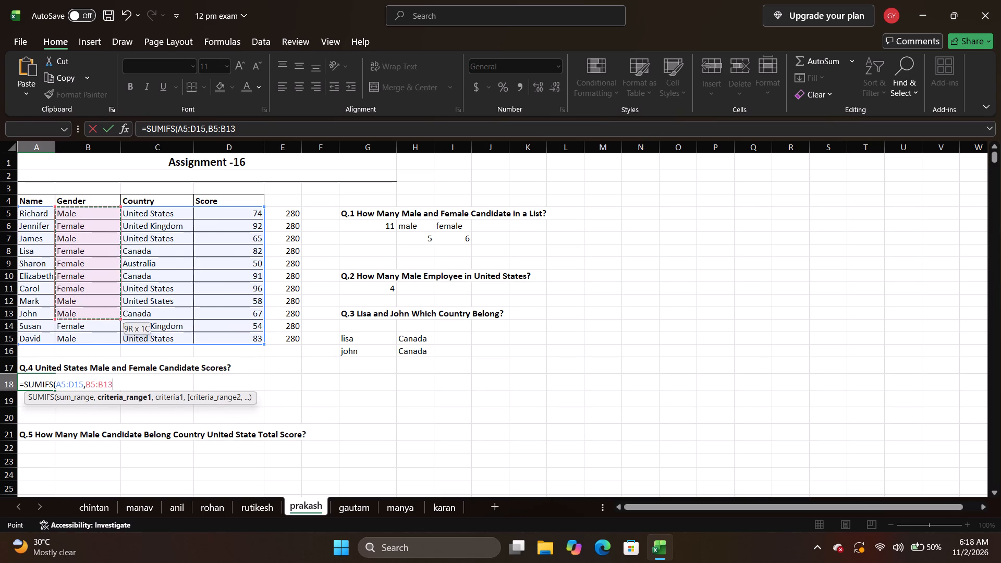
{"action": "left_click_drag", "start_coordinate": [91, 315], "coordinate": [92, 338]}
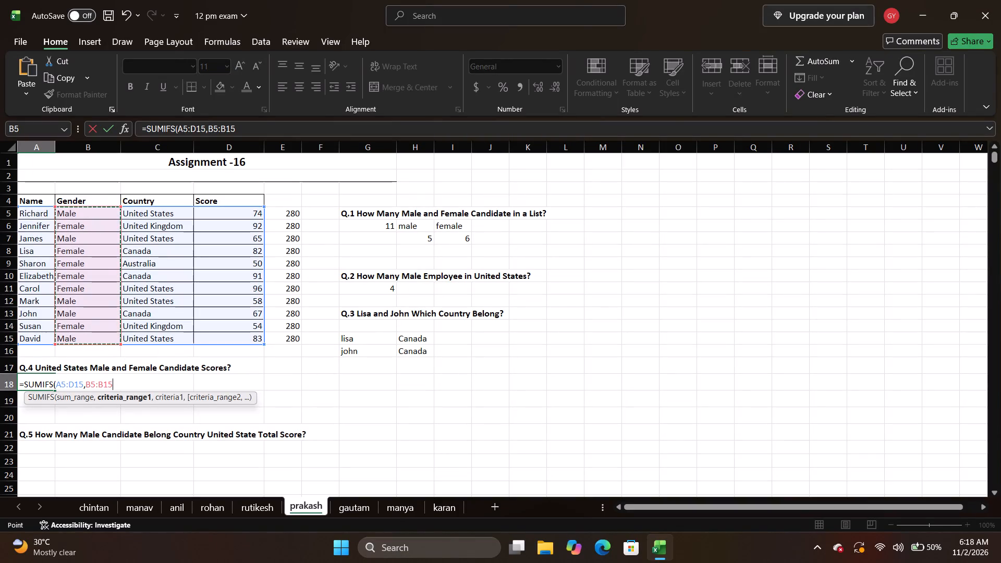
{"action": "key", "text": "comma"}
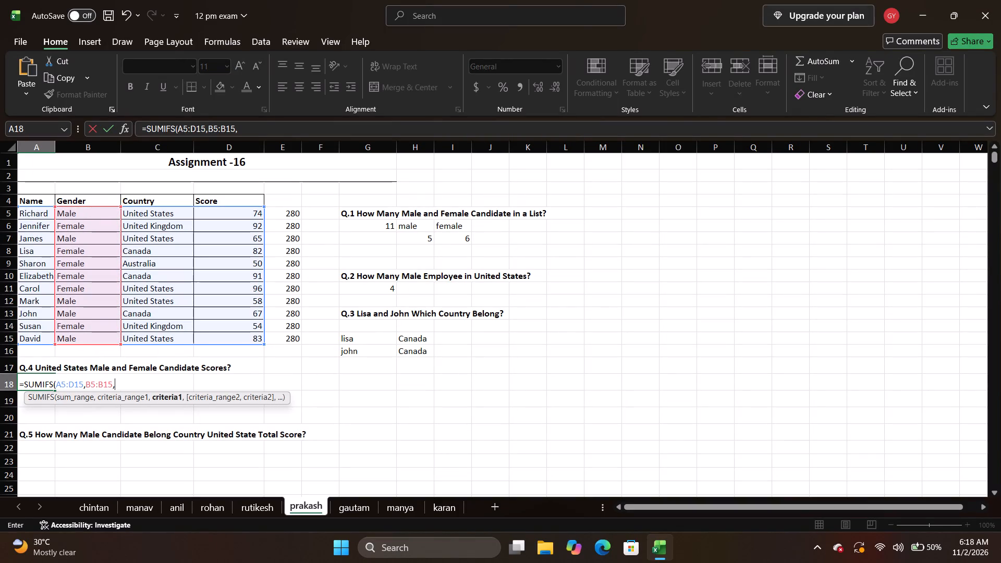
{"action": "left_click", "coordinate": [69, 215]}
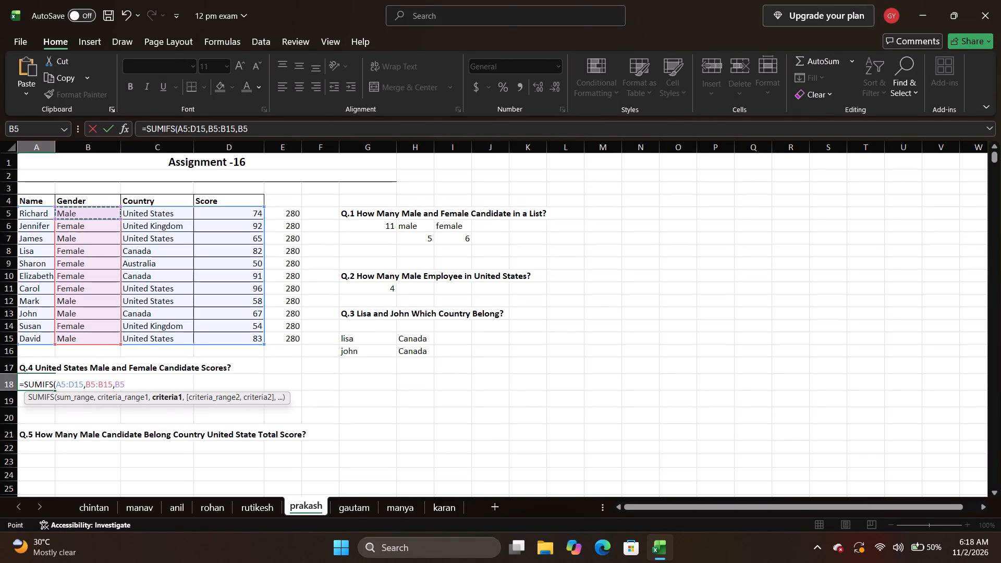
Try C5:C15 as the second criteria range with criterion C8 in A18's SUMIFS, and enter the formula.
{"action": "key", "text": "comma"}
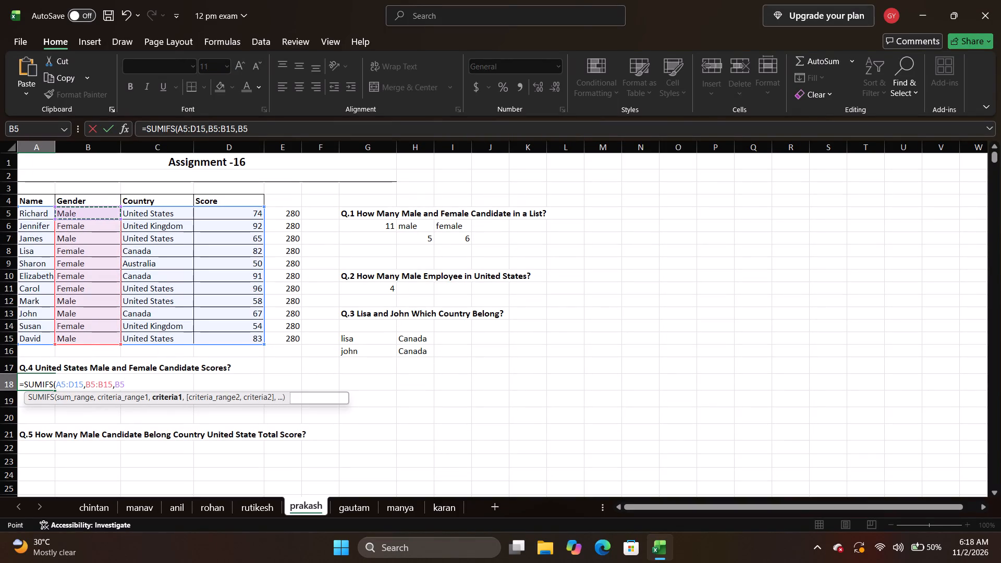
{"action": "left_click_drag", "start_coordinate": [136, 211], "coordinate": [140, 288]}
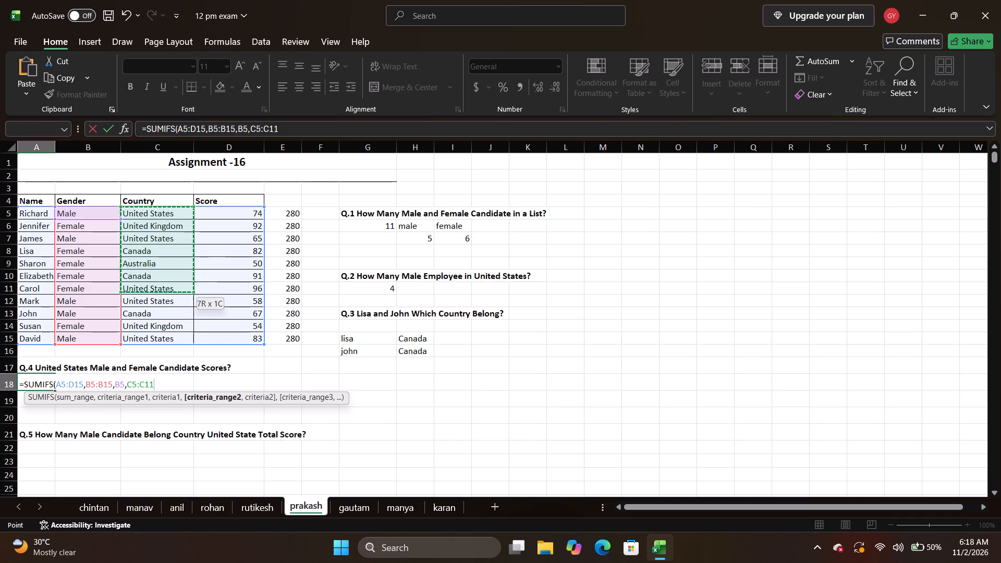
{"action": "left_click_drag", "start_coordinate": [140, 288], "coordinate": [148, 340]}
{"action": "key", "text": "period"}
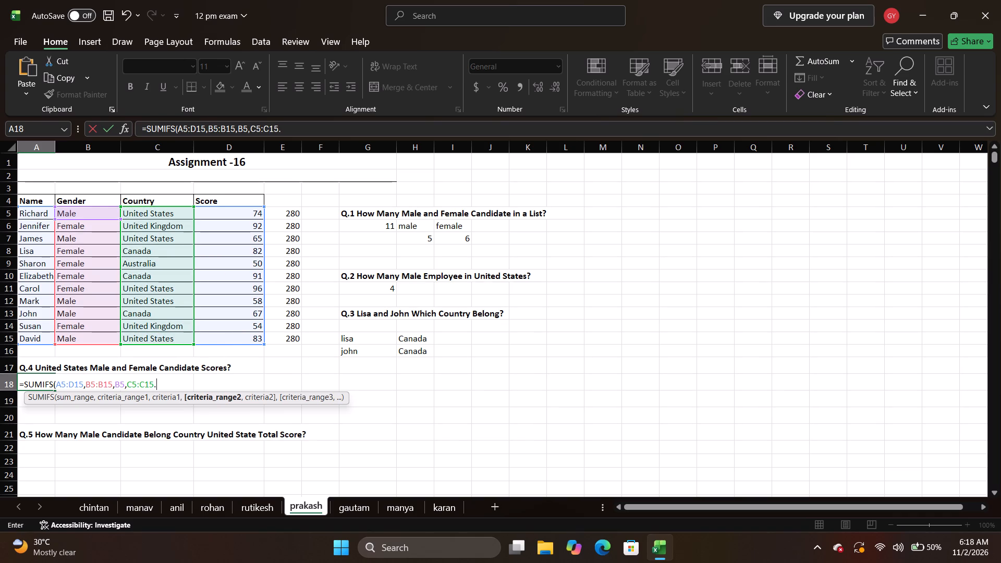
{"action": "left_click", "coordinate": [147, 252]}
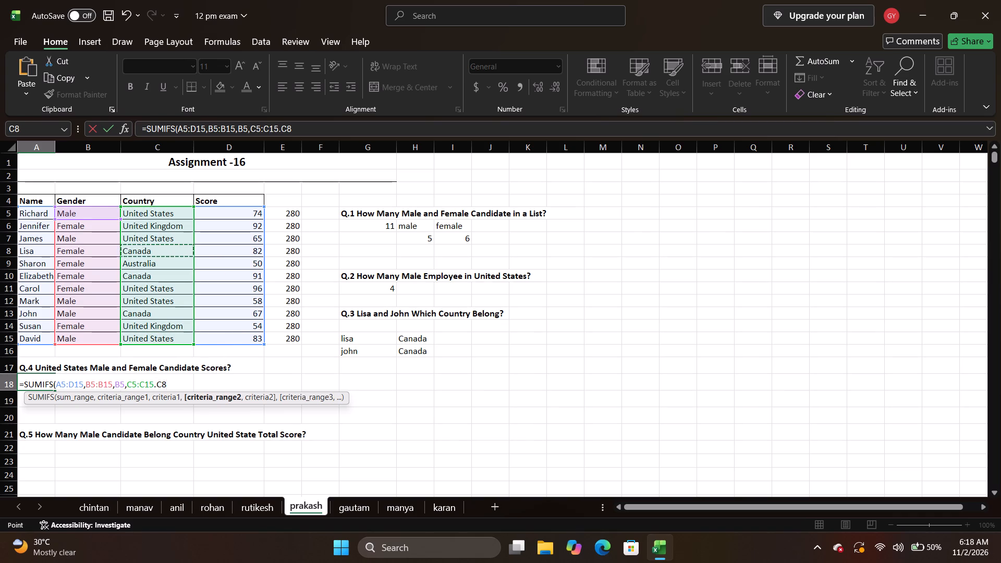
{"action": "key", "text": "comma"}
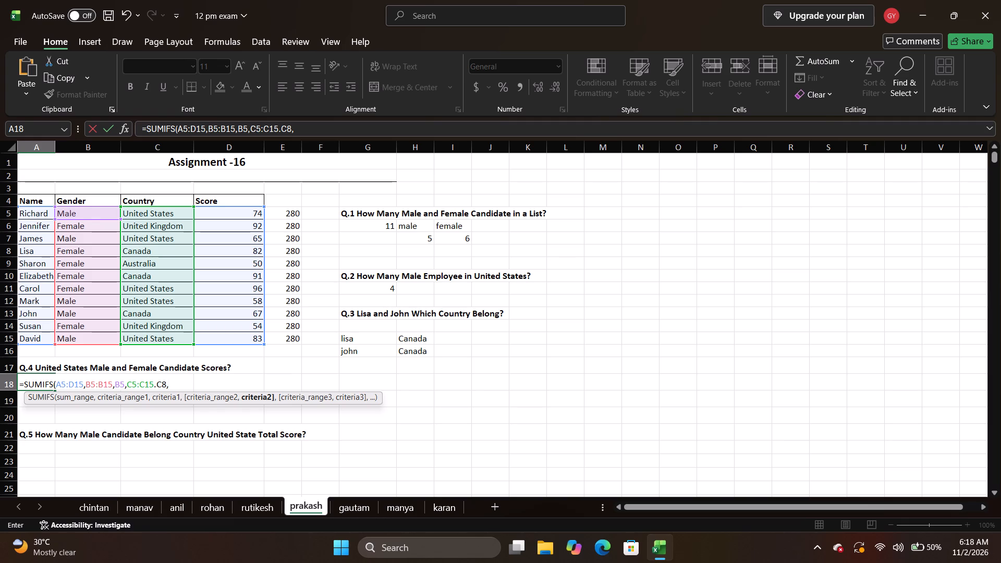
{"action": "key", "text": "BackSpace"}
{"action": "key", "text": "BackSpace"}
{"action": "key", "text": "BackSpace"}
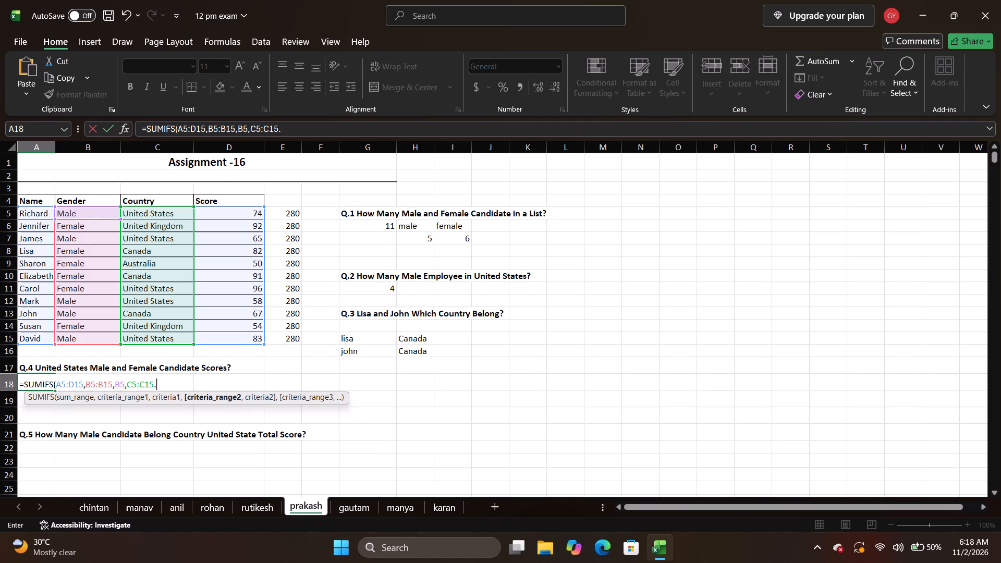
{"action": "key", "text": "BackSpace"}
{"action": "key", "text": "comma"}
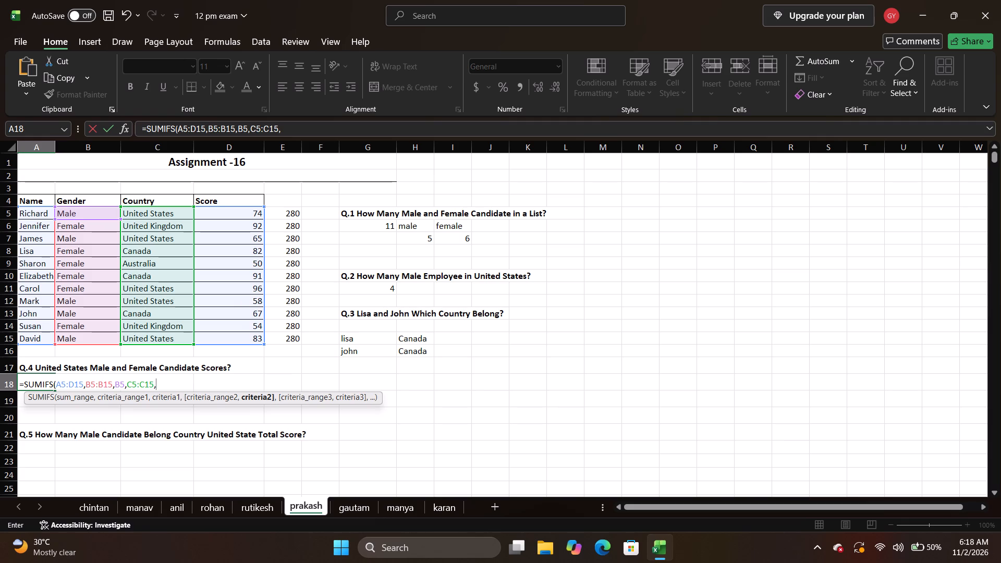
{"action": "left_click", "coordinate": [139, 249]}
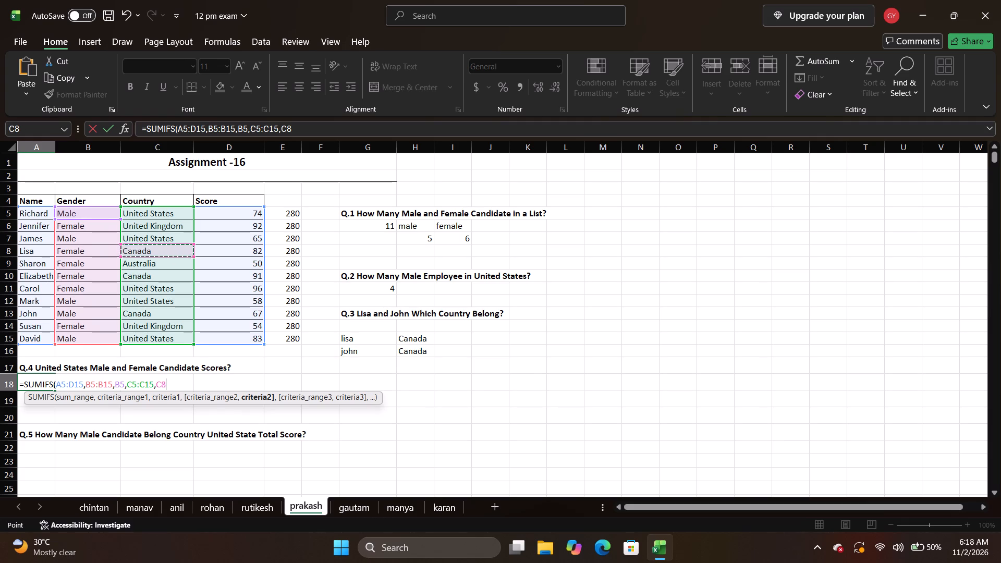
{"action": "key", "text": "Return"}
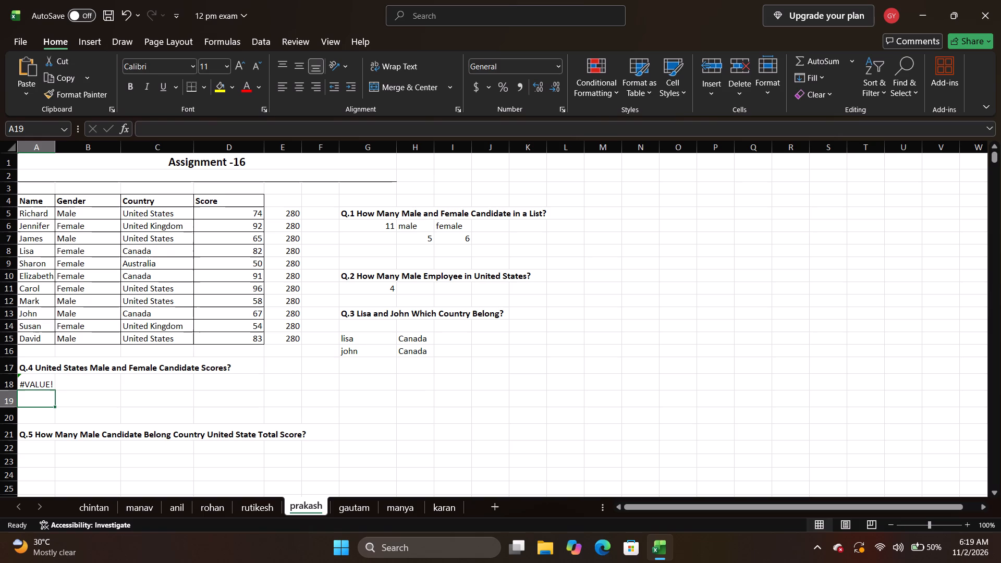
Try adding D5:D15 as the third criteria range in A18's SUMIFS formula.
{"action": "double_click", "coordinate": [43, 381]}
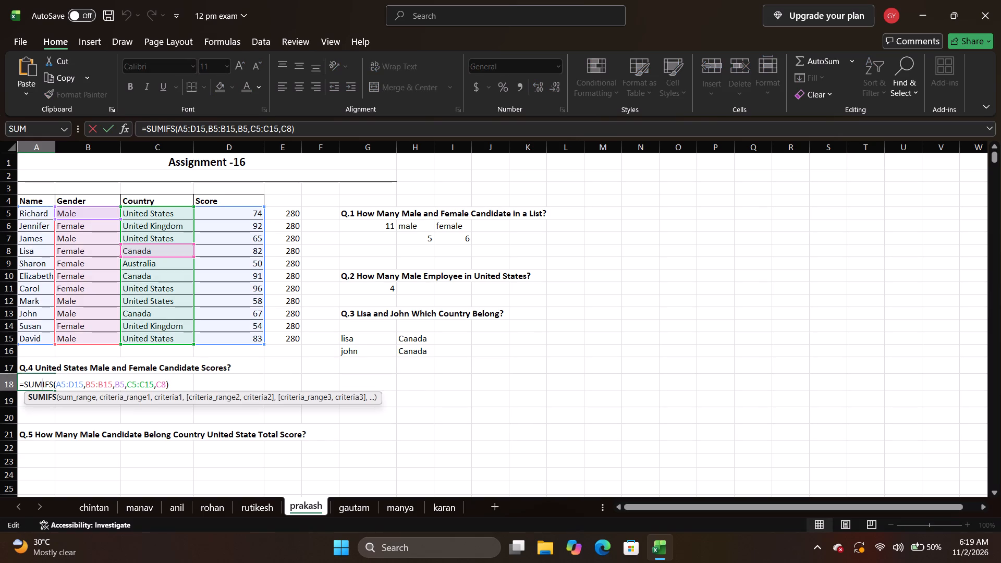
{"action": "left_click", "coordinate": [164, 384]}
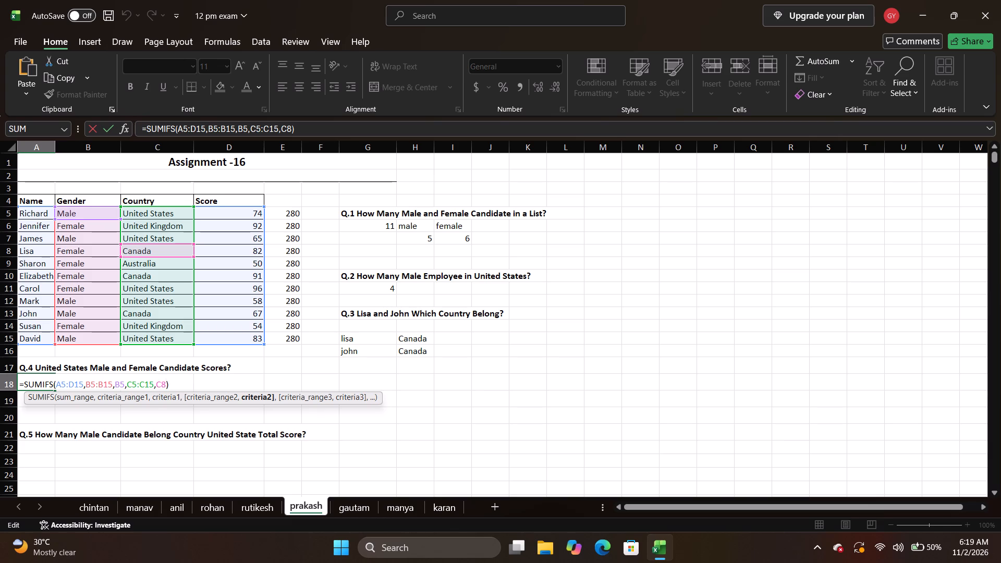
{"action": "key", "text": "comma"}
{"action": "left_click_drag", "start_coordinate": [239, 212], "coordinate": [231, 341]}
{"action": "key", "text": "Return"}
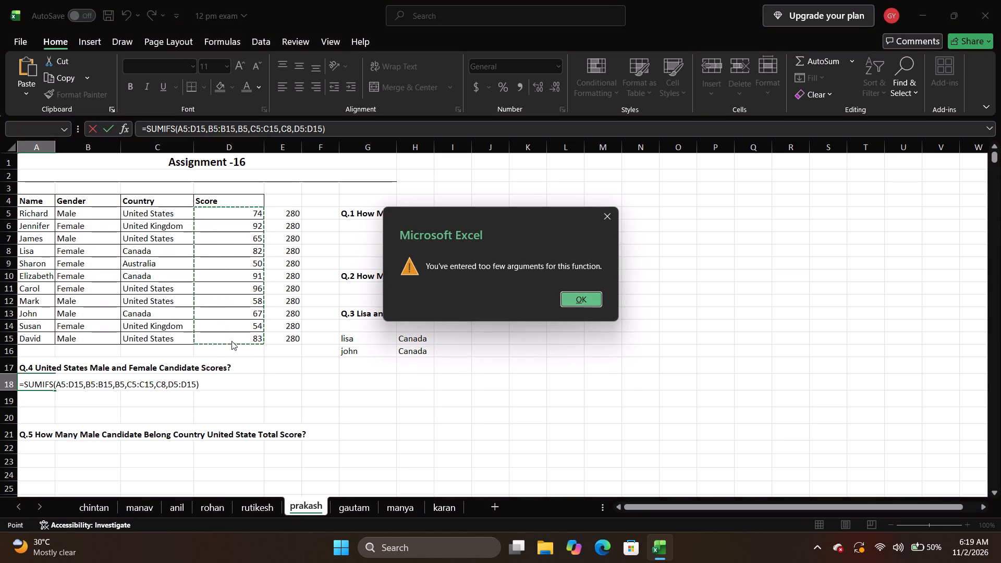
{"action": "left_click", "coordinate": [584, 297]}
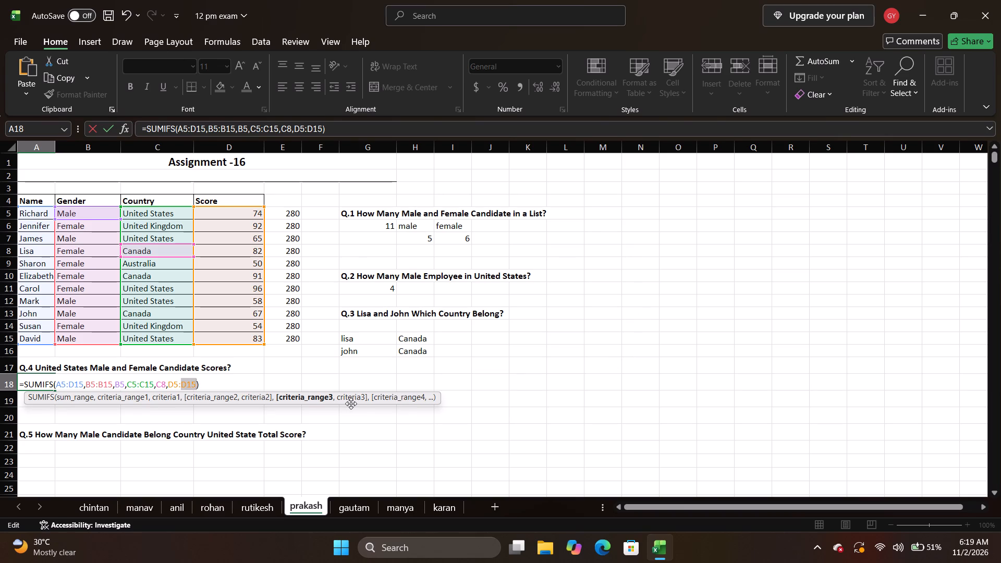
Delete all the arguments from A18's formula and change its function to SUMIF.
{"action": "key", "text": "BackSpace"}
{"action": "key", "text": "BackSpace"}
{"action": "key", "text": "BackSpace"}
{"action": "key", "text": "BackSpace"}
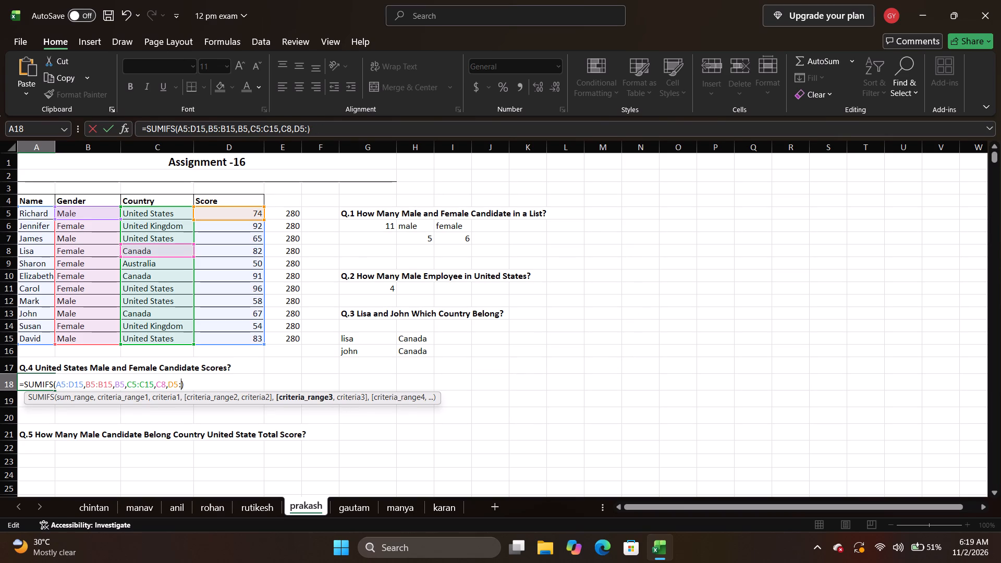
{"action": "key", "text": "BackSpace"}
{"action": "key", "text": "BackSpace"}
{"action": "key", "text": "BackSpace"}
{"action": "key", "text": "BackSpace"}
{"action": "key", "text": "BackSpace"}
{"action": "key", "text": "BackSpace"}
{"action": "key", "text": "BackSpace"}
{"action": "key", "text": "BackSpace"}
{"action": "key", "text": "BackSpace"}
{"action": "key", "text": "BackSpace"}
{"action": "key", "text": "BackSpace"}
{"action": "key", "text": "BackSpace"}
{"action": "key", "text": "BackSpace"}
{"action": "key", "text": "BackSpace"}
{"action": "key", "text": "BackSpace"}
{"action": "key", "text": "BackSpace"}
{"action": "key", "text": "BackSpace"}
{"action": "key", "text": "BackSpace"}
{"action": "key", "text": "BackSpace"}
{"action": "key", "text": "BackSpace"}
{"action": "key", "text": "BackSpace"}
{"action": "key", "text": "BackSpace"}
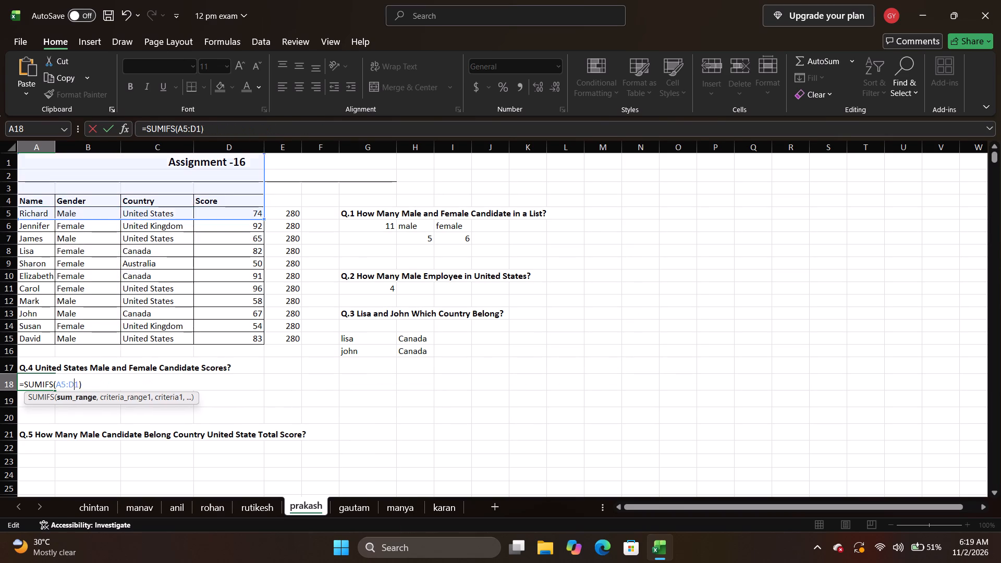
{"action": "key", "text": "BackSpace"}
{"action": "key", "text": "BackSpace"}
{"action": "key", "text": "BackSpace"}
{"action": "key", "text": "BackSpace"}
{"action": "key", "text": "BackSpace"}
{"action": "key", "text": "BackSpace"}
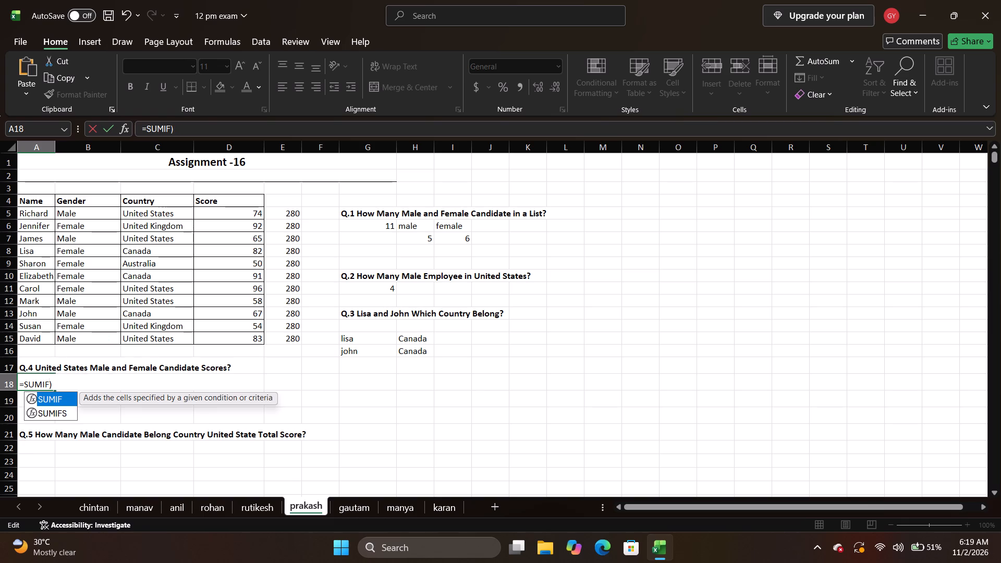
{"action": "key", "text": "Tab"}
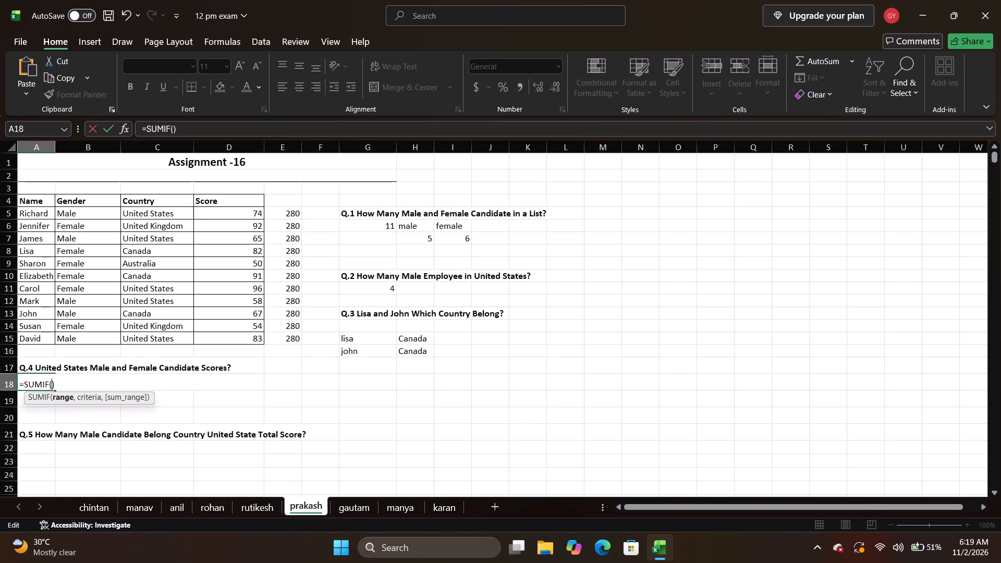
Set the range to B5:D15 and the criterion to B5&C8 in A18's SUMIF formula.
{"action": "left_click_drag", "start_coordinate": [58, 213], "coordinate": [223, 289]}
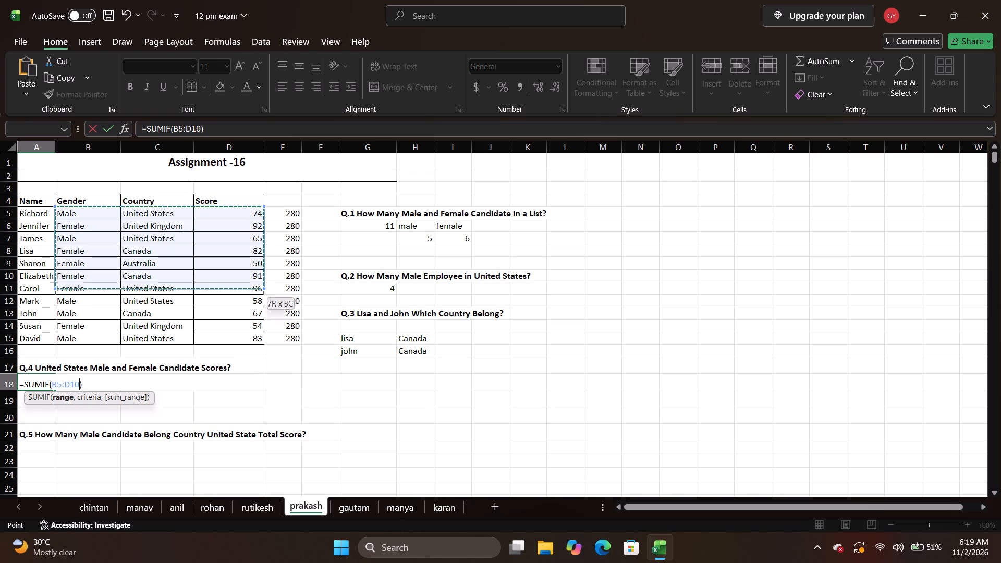
{"action": "left_click_drag", "start_coordinate": [223, 289], "coordinate": [213, 336]}
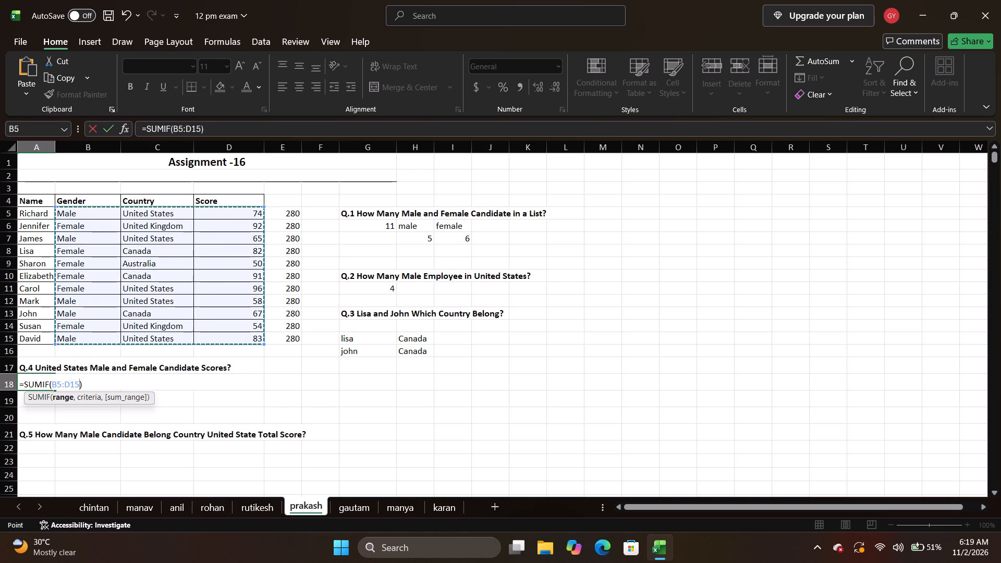
{"action": "key", "text": "comma"}
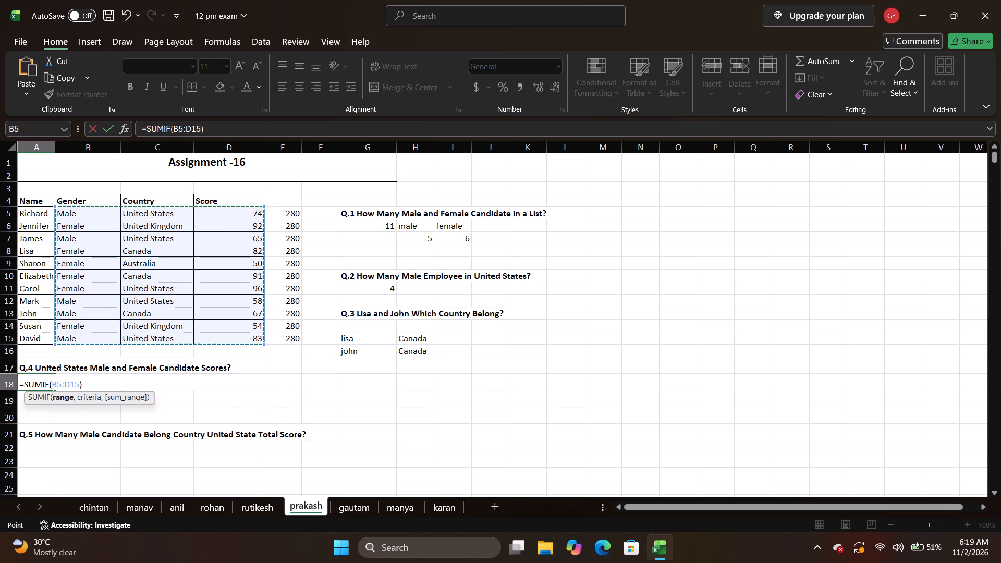
{"action": "left_click", "coordinate": [74, 211]}
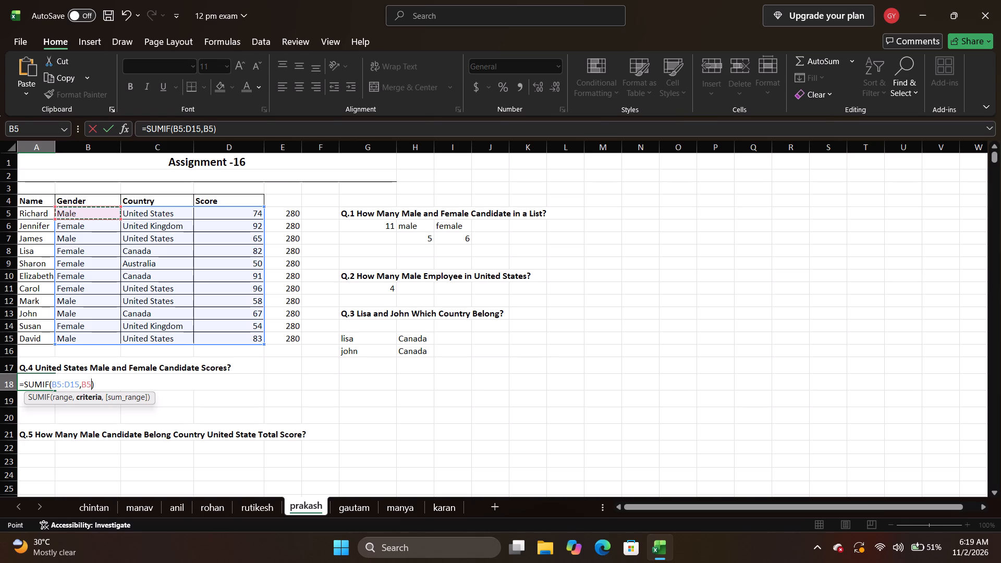
{"action": "key", "text": "comma"}
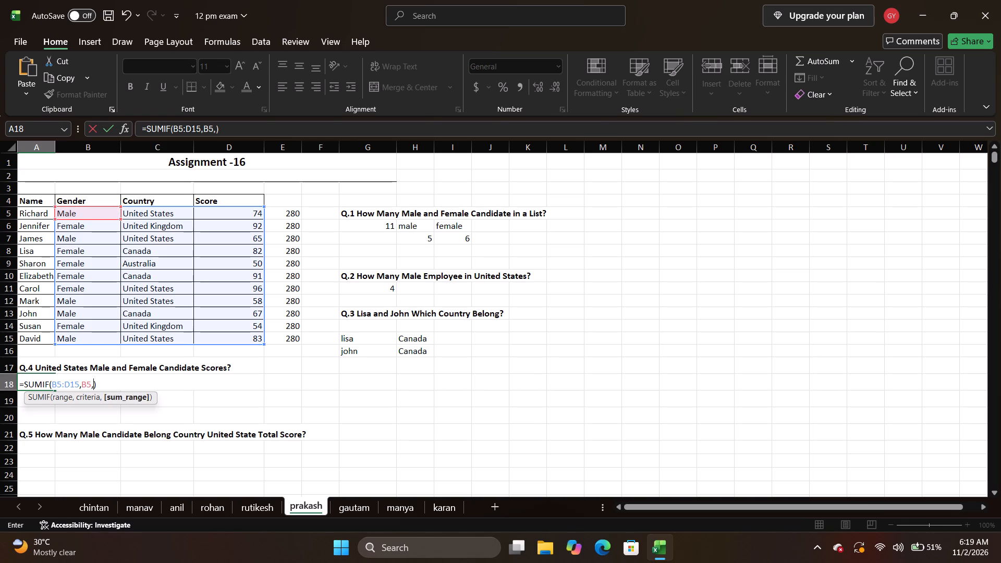
{"action": "key", "text": "BackSpace"}
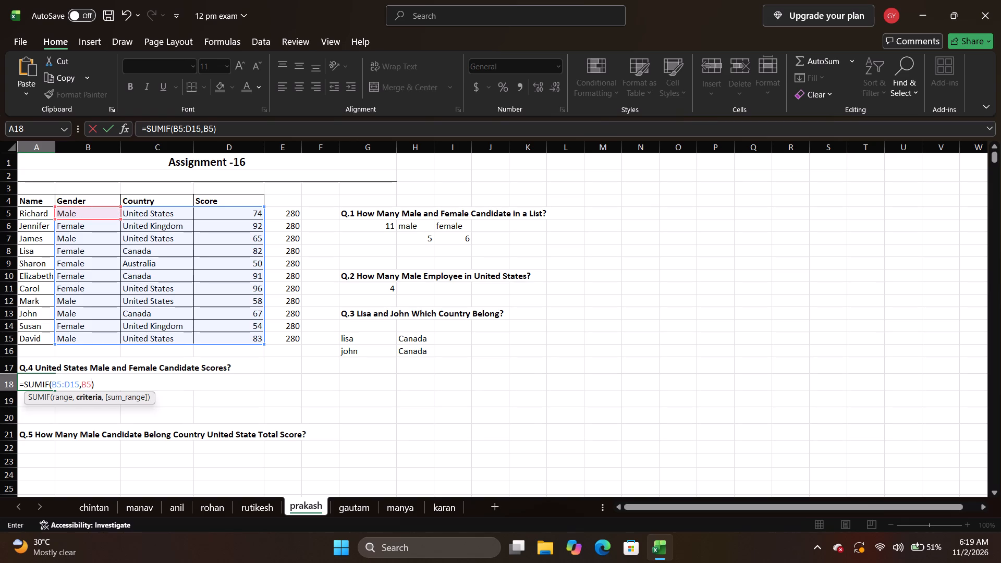
{"action": "key", "text": "shift+ampersand"}
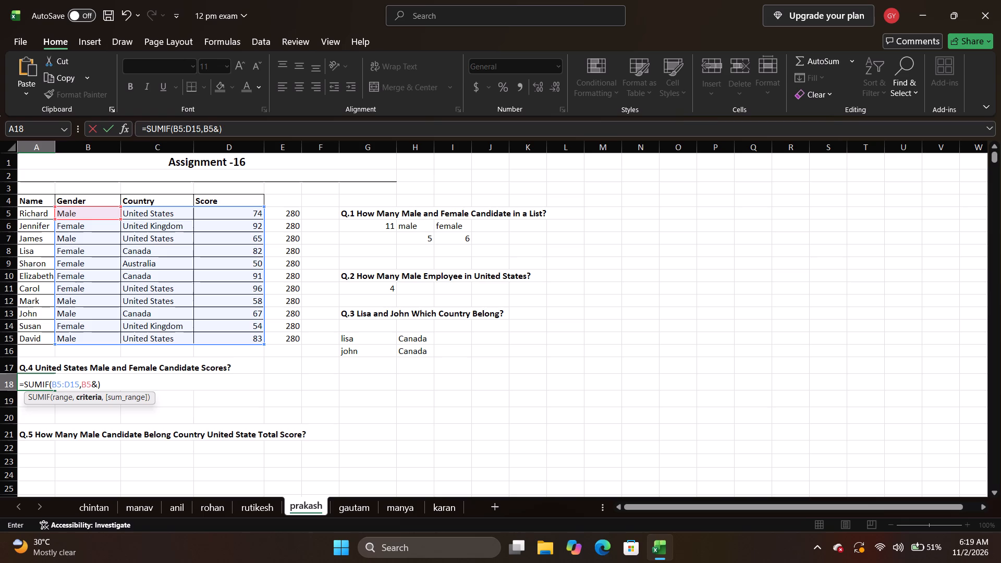
{"action": "left_click", "coordinate": [150, 251]}
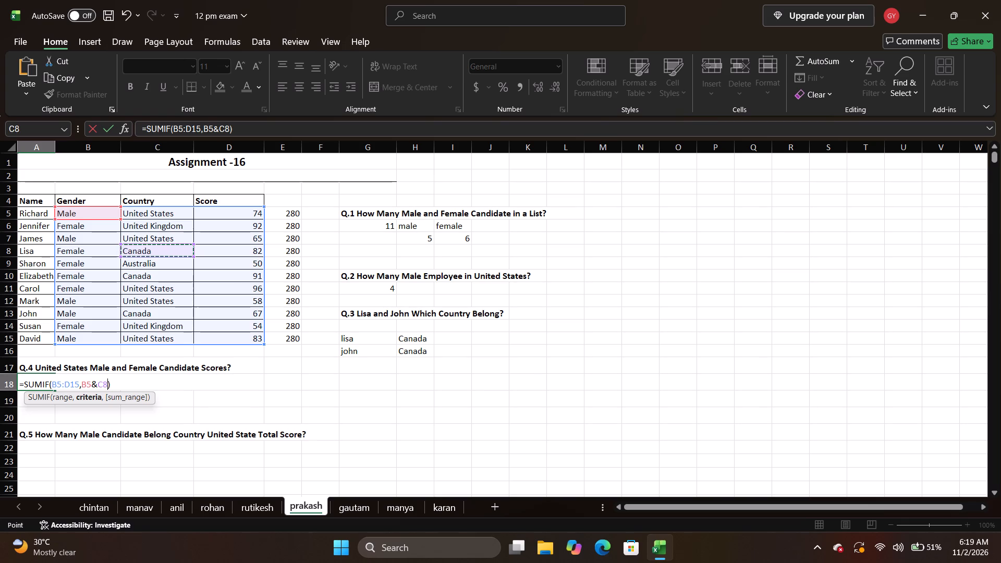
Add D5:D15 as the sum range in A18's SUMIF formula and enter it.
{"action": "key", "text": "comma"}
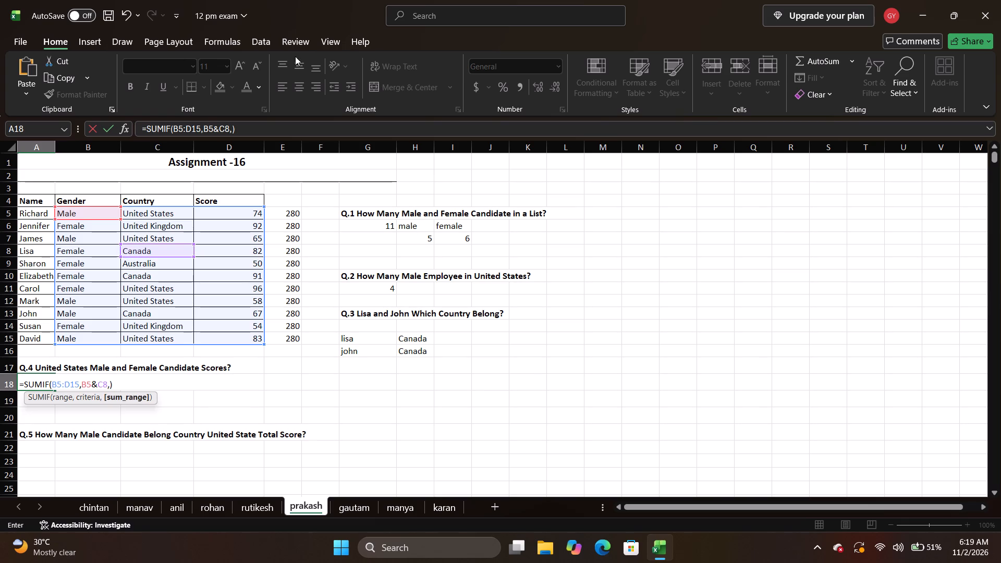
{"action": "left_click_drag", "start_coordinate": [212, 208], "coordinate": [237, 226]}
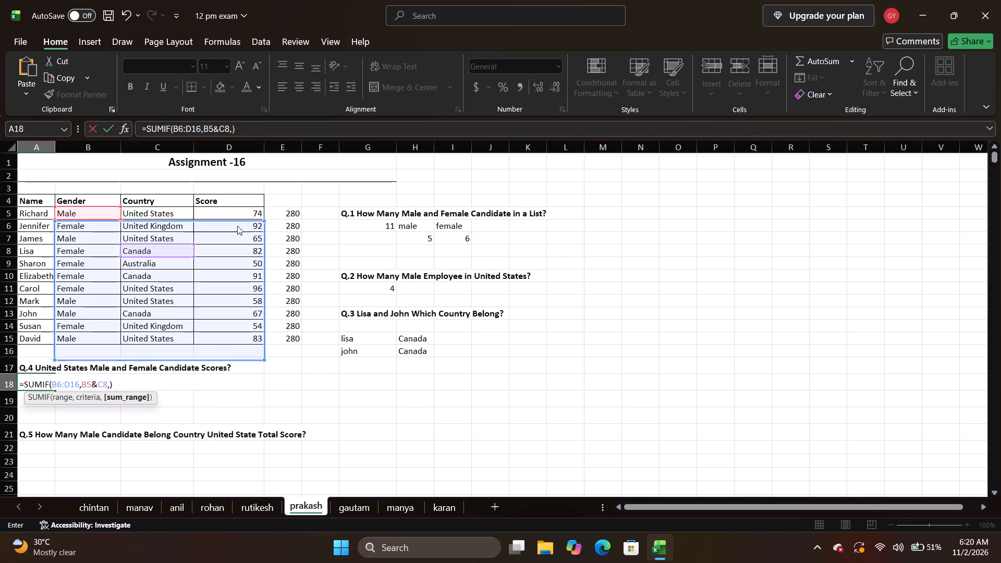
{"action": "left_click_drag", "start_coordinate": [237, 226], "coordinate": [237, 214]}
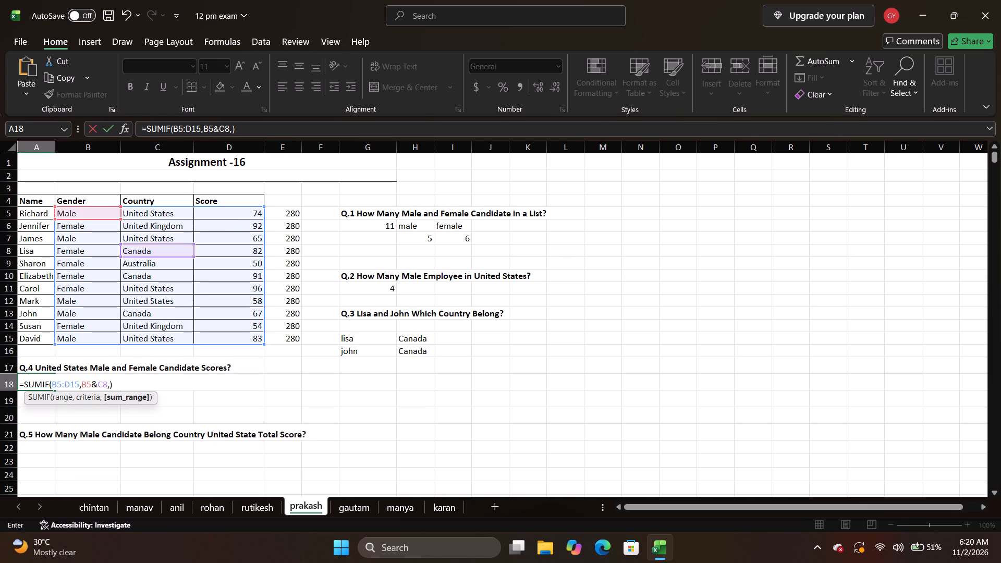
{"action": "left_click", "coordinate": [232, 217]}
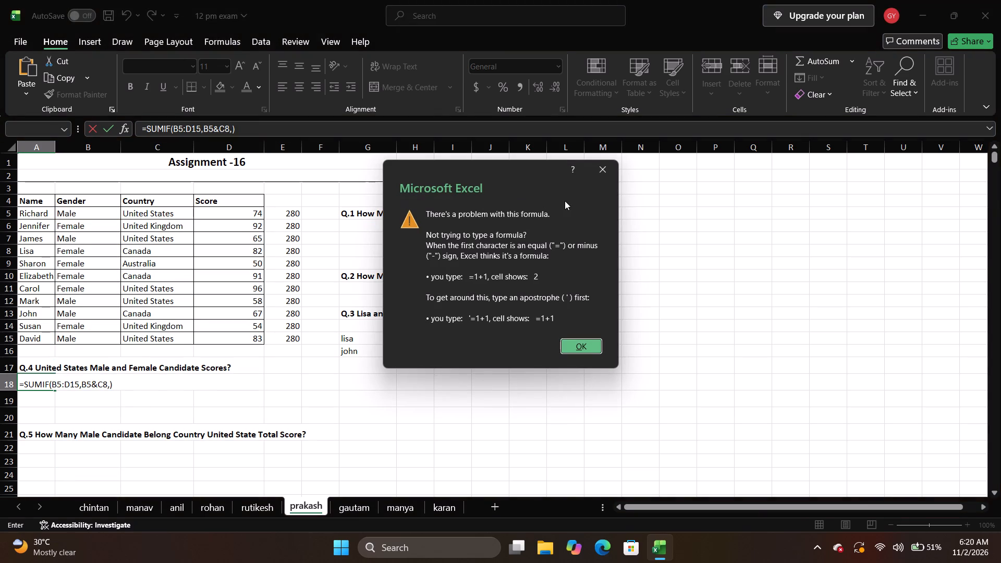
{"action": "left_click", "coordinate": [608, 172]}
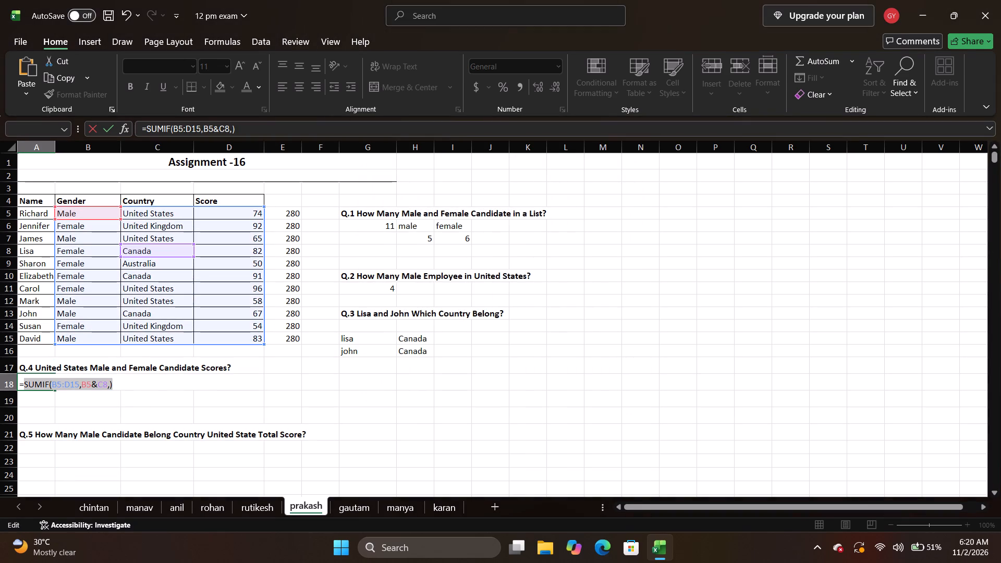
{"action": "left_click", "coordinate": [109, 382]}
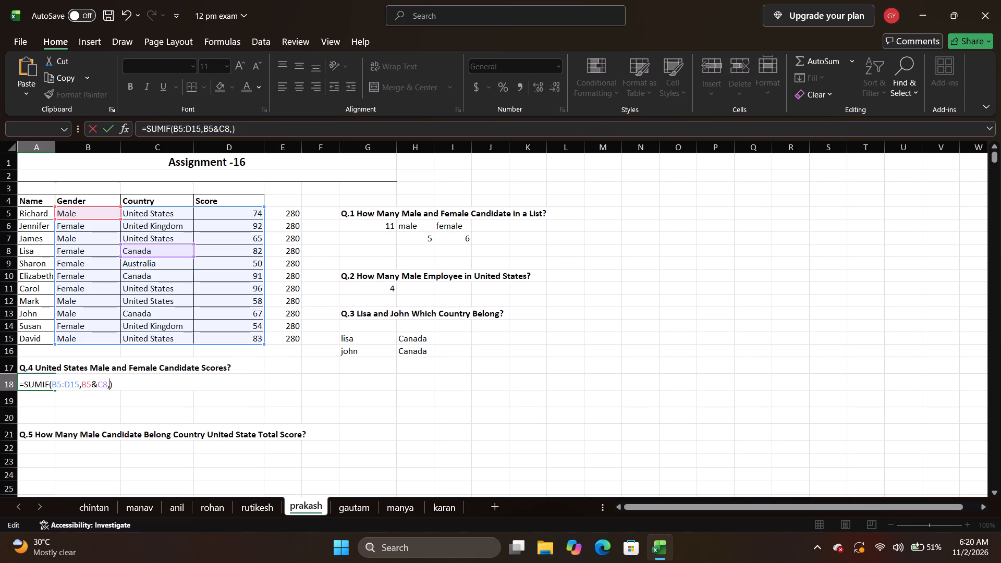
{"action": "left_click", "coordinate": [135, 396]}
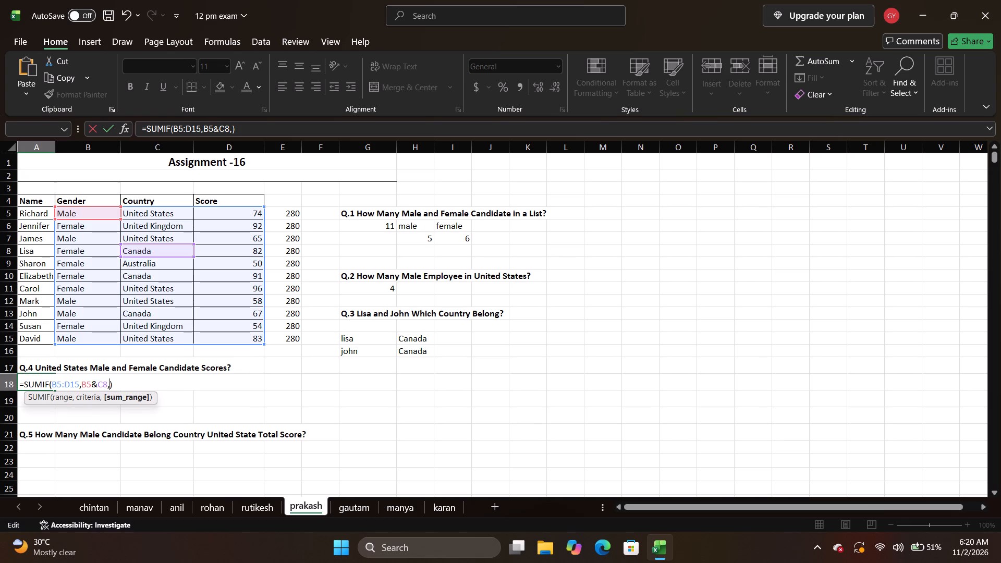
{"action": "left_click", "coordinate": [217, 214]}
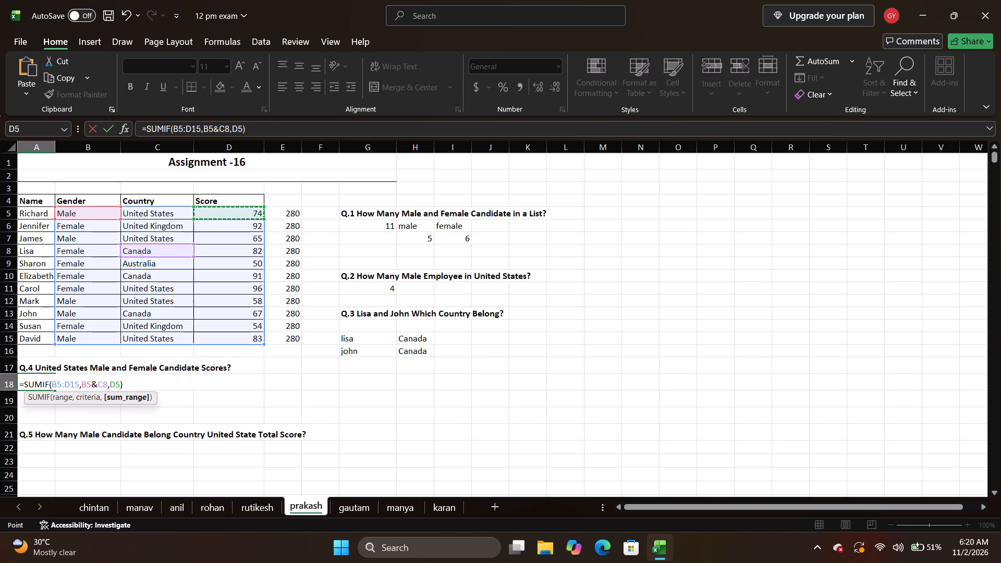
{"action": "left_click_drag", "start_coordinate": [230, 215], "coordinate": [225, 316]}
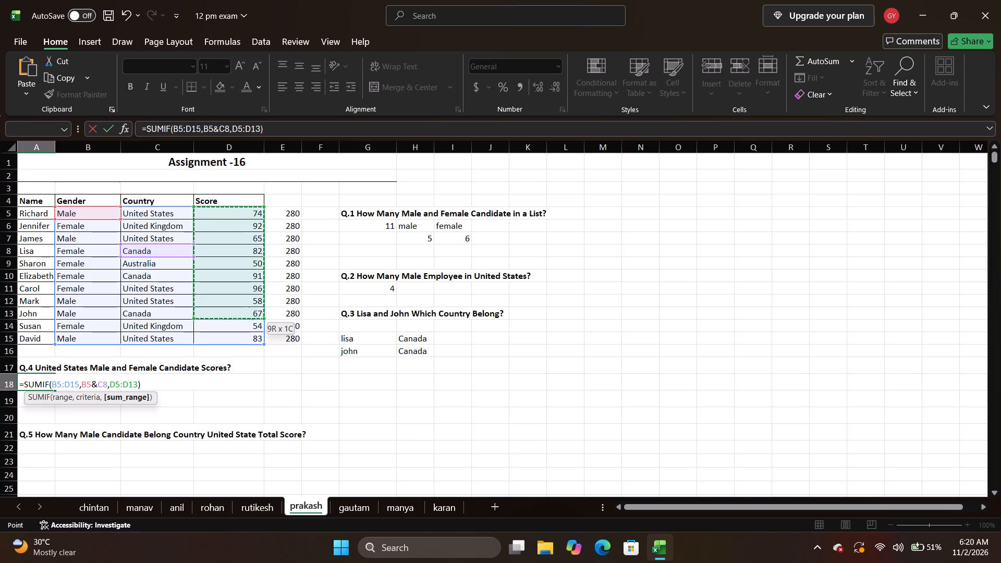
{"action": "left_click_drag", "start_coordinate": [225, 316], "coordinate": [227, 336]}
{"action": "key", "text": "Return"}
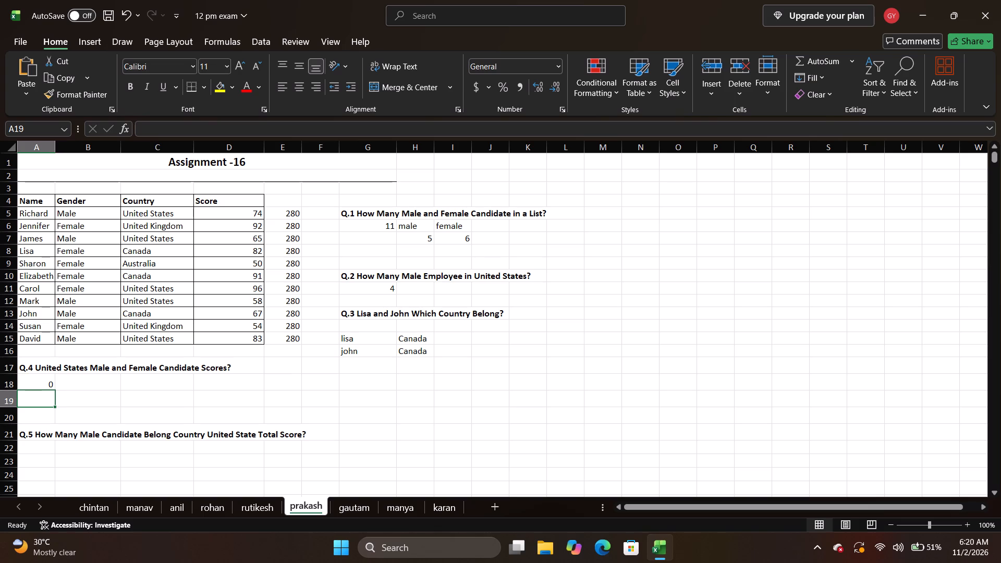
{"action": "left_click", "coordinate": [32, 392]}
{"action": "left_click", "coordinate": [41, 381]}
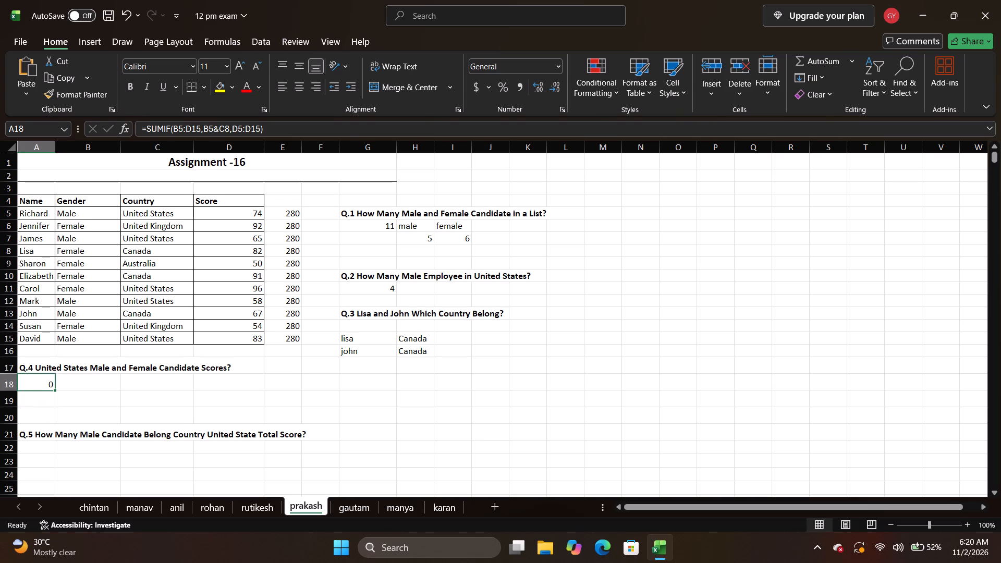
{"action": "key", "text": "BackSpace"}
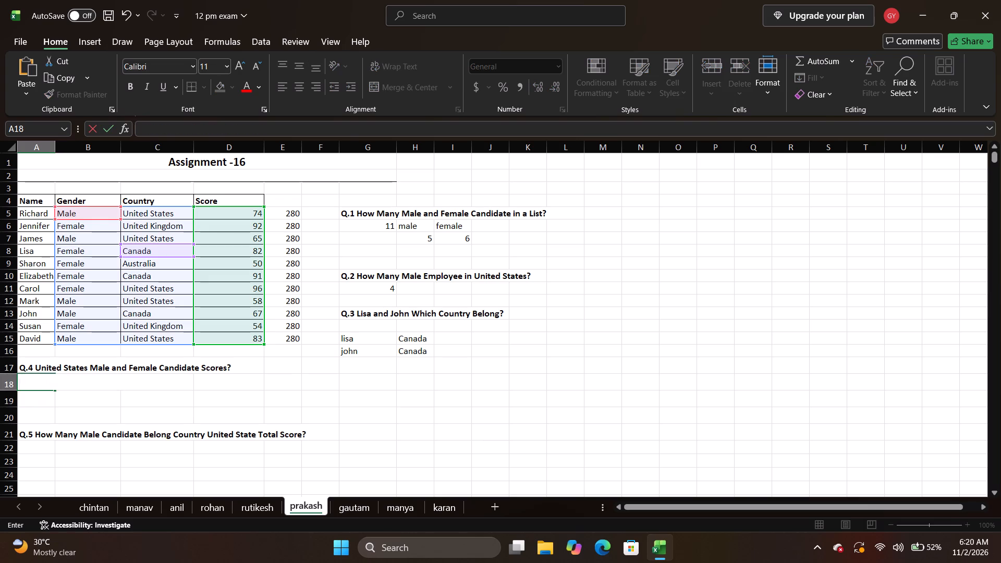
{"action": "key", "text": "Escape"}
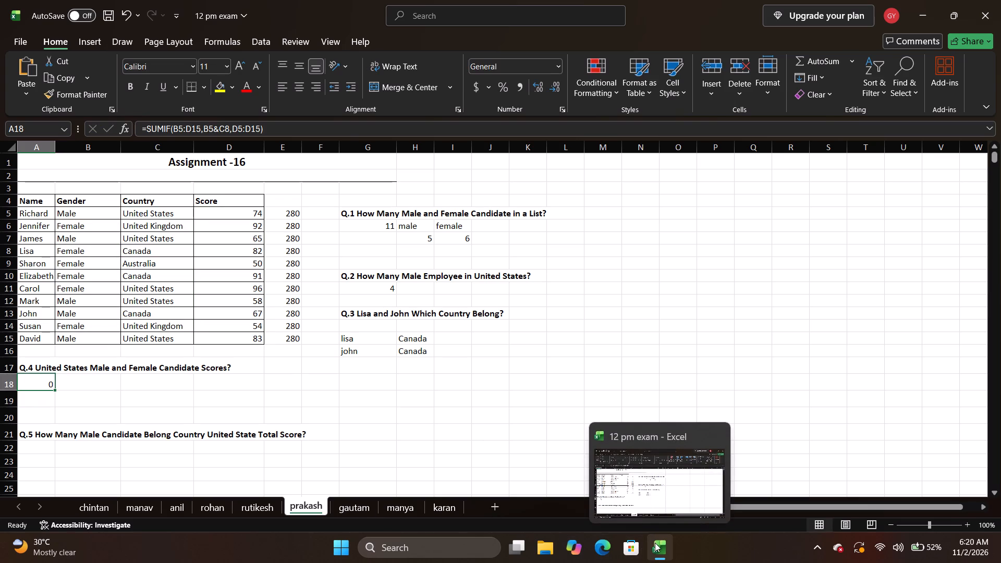
Open the PRAKESH TEST workbook from the timepass folder in File Explorer.
{"action": "left_click", "coordinate": [551, 553]}
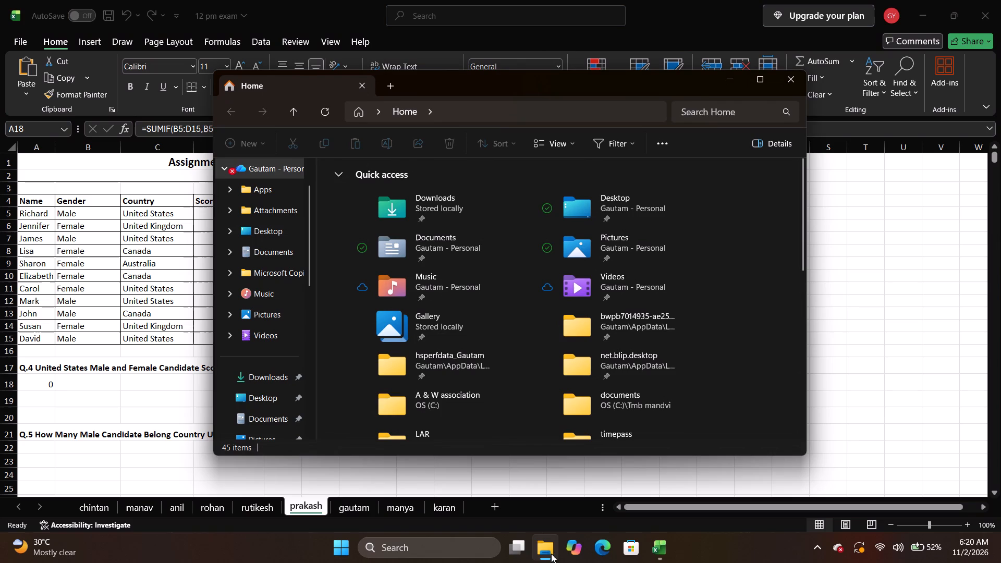
{"action": "scroll", "coordinate": [644, 411], "scroll_direction": "down", "scroll_amount": 1}
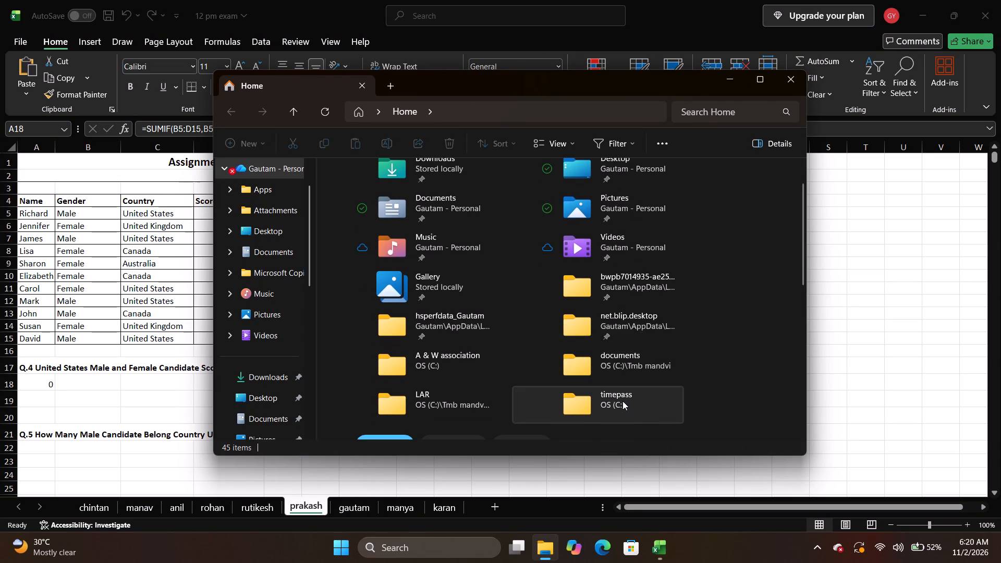
{"action": "double_click", "coordinate": [622, 401]}
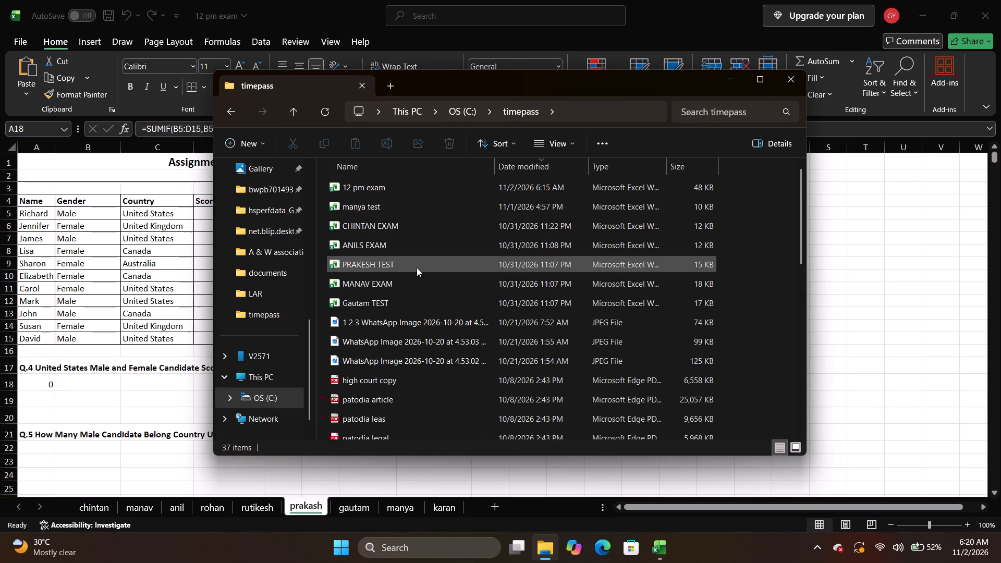
{"action": "double_click", "coordinate": [418, 267]}
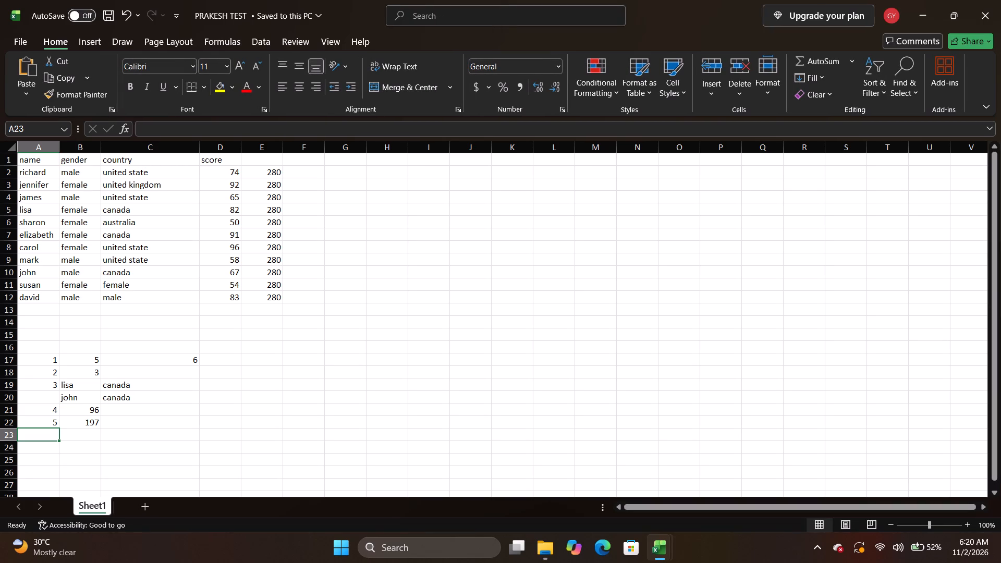
Examine the SUMIFS formula answering question 4 in B21, checking each criteria range and criterion, and leave it unedited.
{"action": "left_click", "coordinate": [53, 372]}
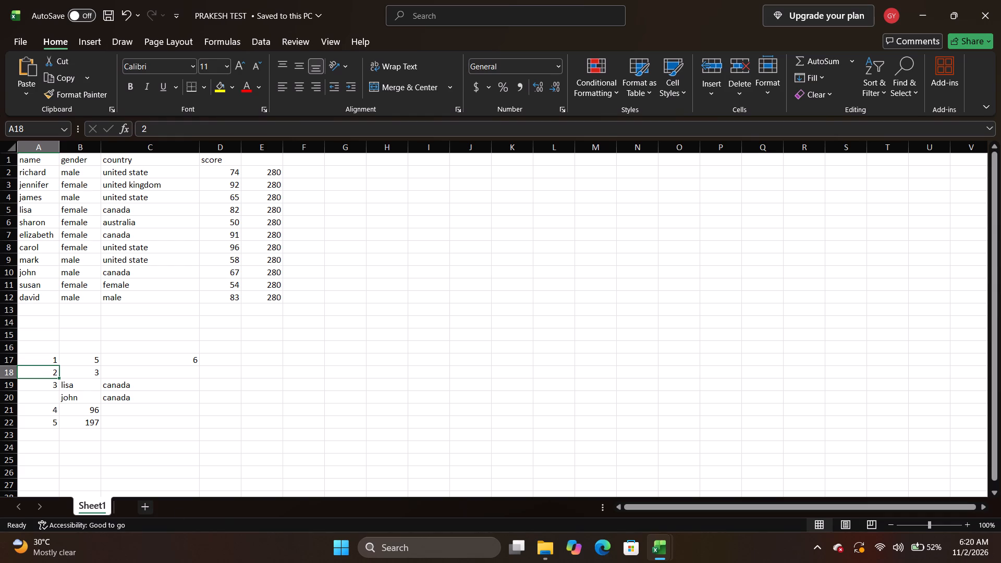
{"action": "double_click", "coordinate": [84, 406]}
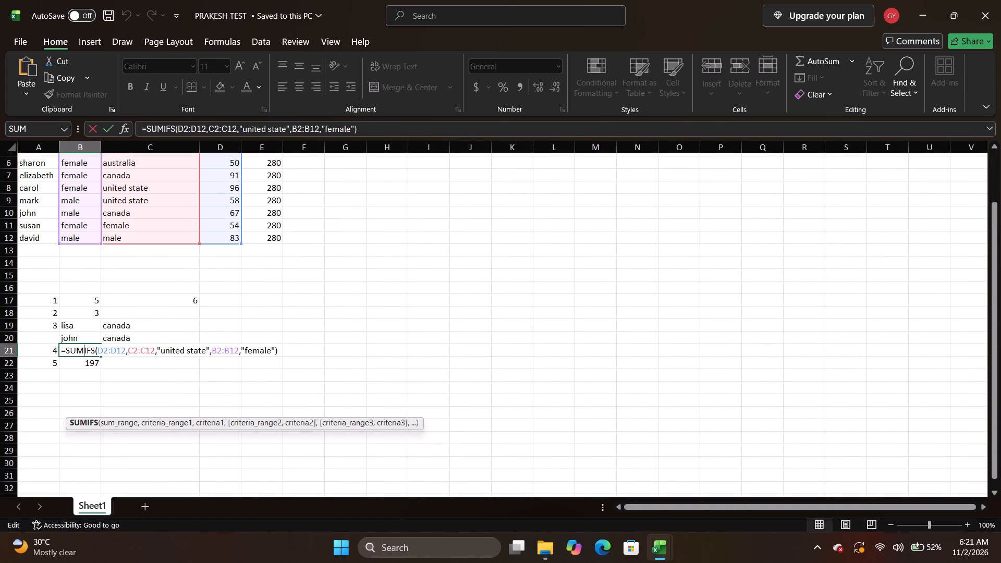
{"action": "scroll", "coordinate": [168, 288], "scroll_direction": "up", "scroll_amount": 1}
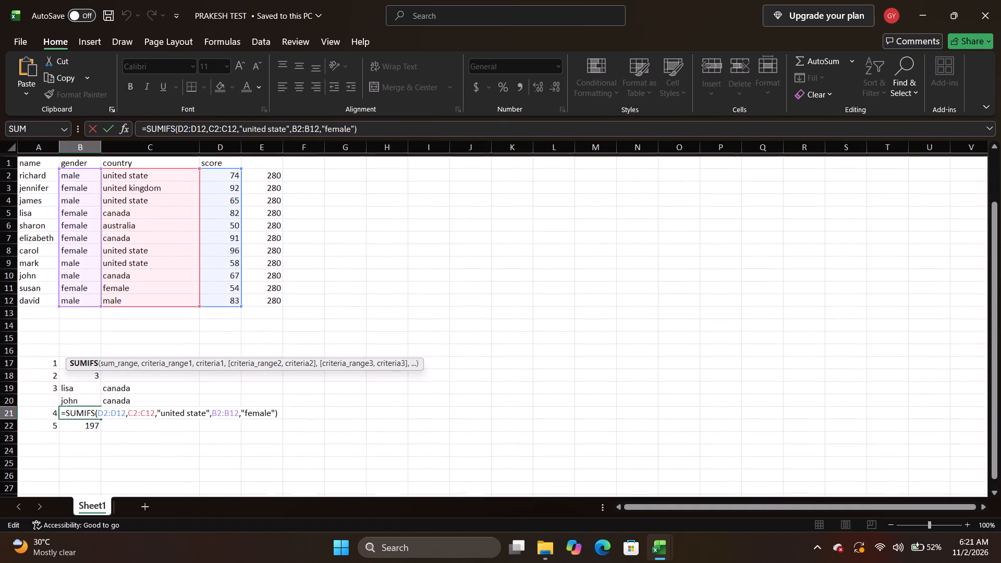
{"action": "left_click", "coordinate": [168, 288]}
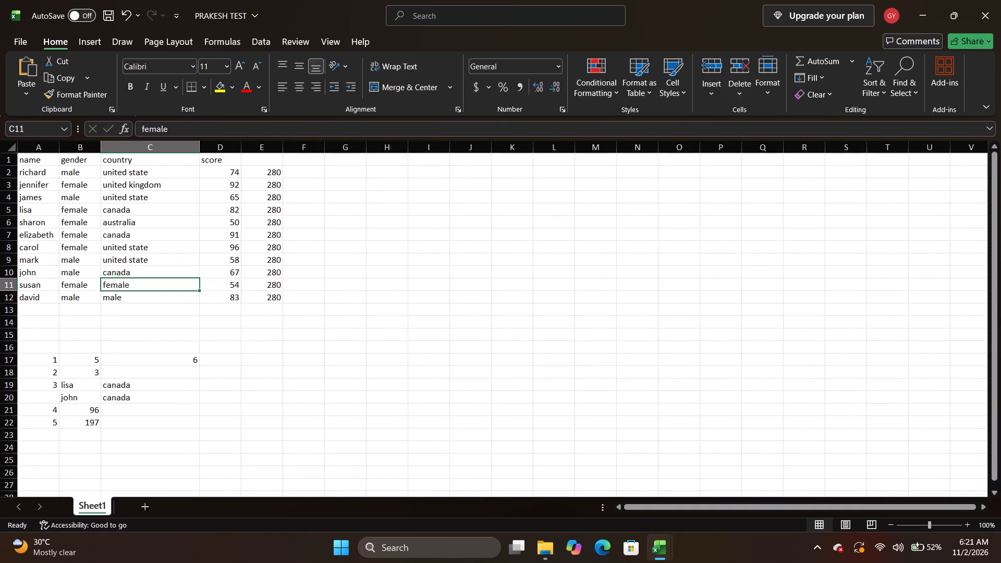
{"action": "double_click", "coordinate": [71, 412]}
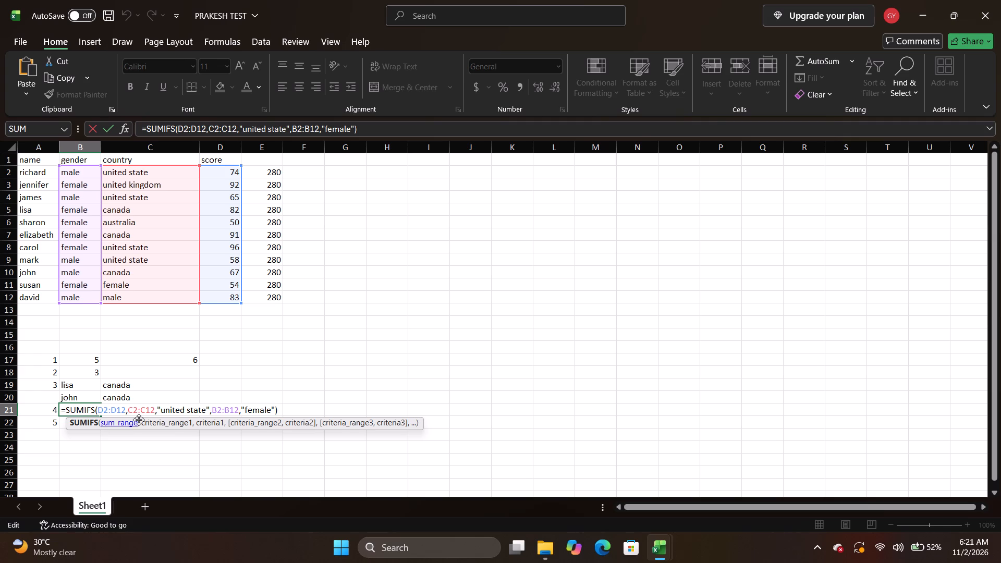
{"action": "left_click", "coordinate": [157, 422]}
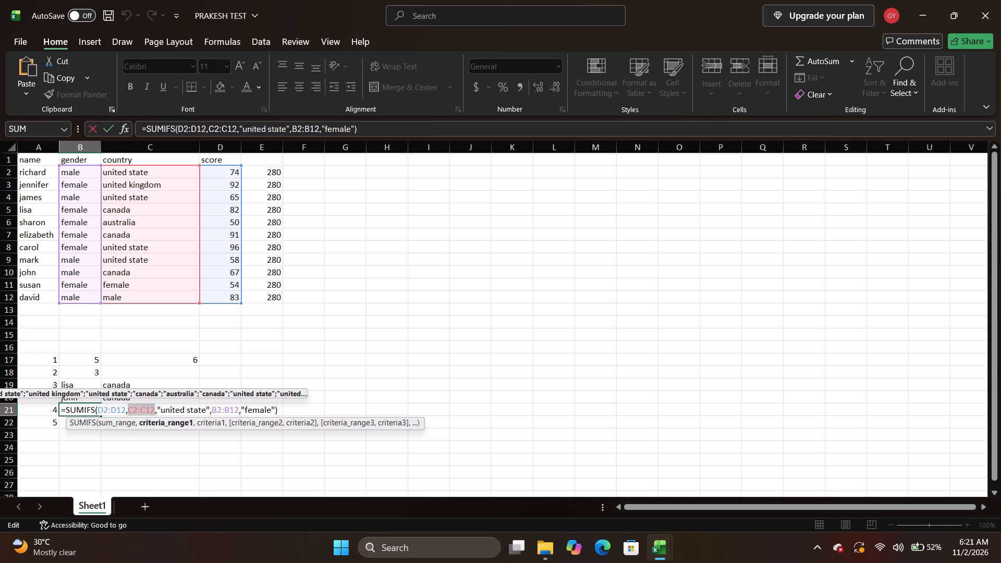
{"action": "left_click", "coordinate": [208, 425]}
{"action": "left_click", "coordinate": [208, 425]}
{"action": "left_click_drag", "start_coordinate": [208, 425], "coordinate": [227, 422]}
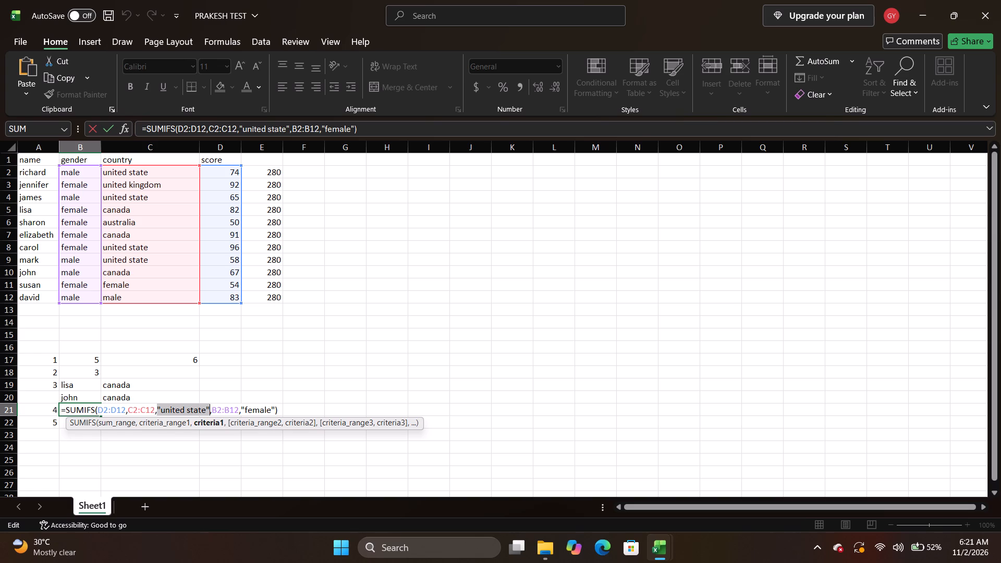
{"action": "left_click_drag", "start_coordinate": [227, 422], "coordinate": [246, 420]}
{"action": "left_click", "coordinate": [246, 420]}
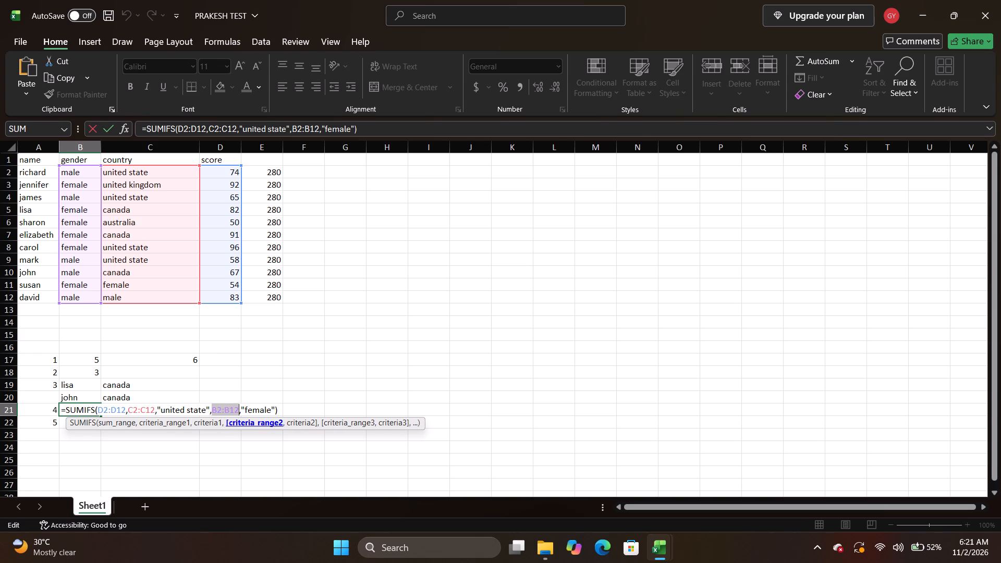
{"action": "left_click", "coordinate": [299, 426]}
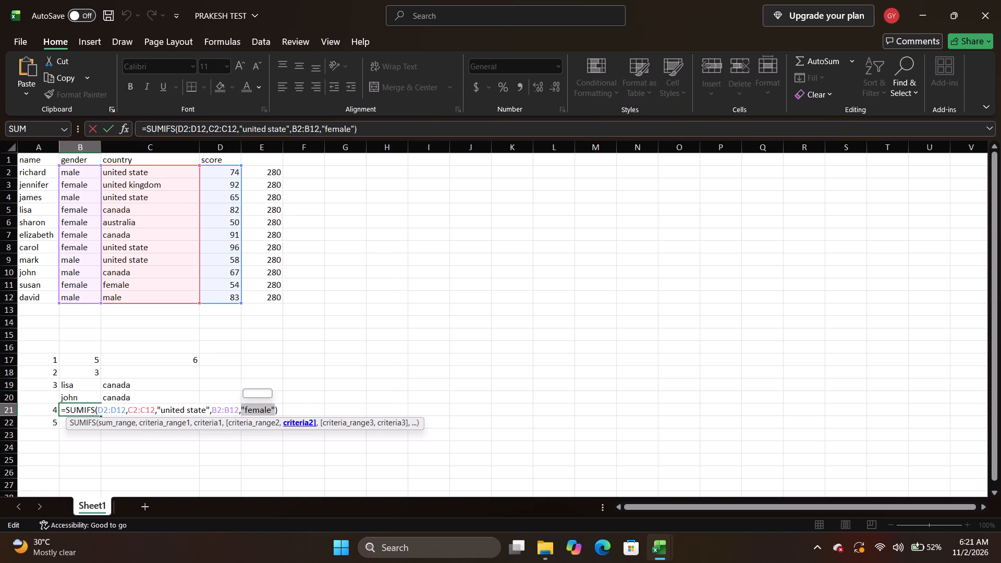
{"action": "key", "text": "Escape"}
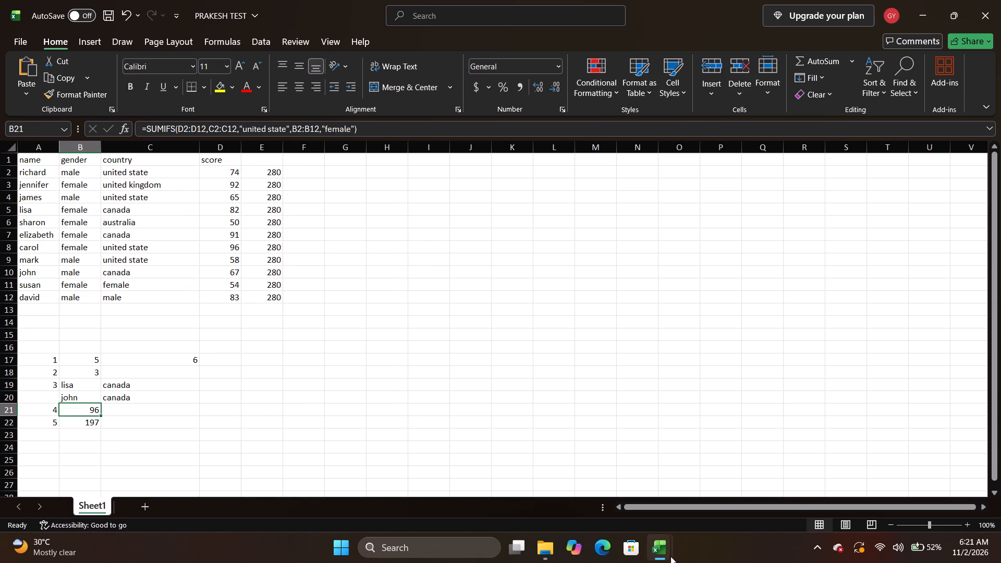
Switch to the 12 pm exam workbook and clear the SUMIF formula from A18 on the prakash sheet.
{"action": "left_click", "coordinate": [633, 515]}
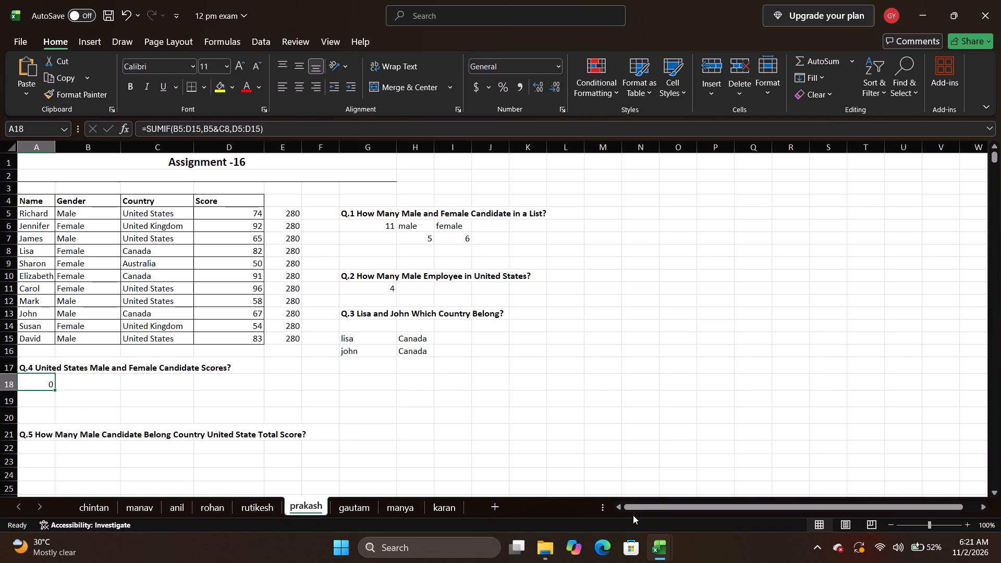
{"action": "key", "text": "BackSpace"}
{"action": "key", "text": "s"}
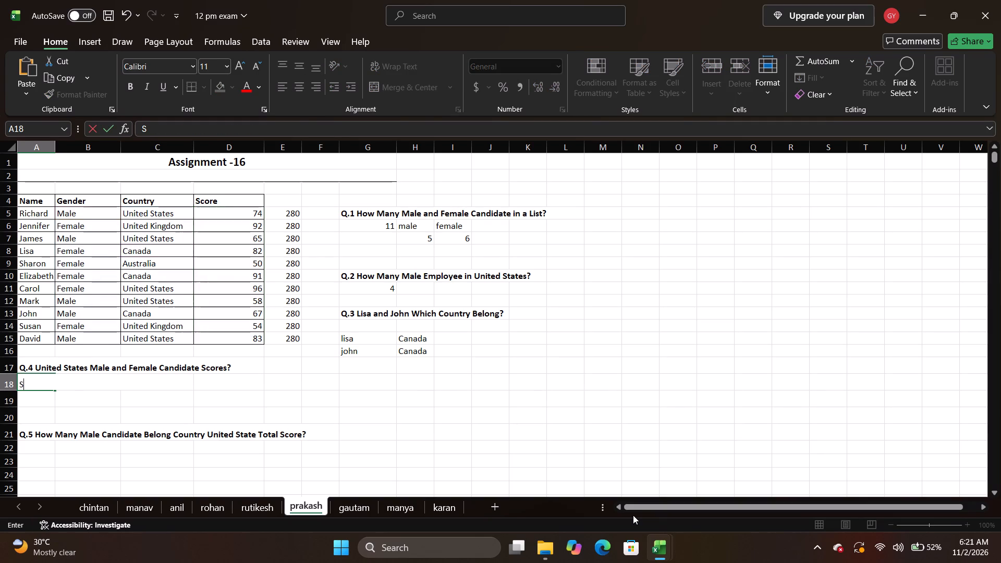
{"action": "type", "text": "UMI"}
{"action": "key", "text": "f"}
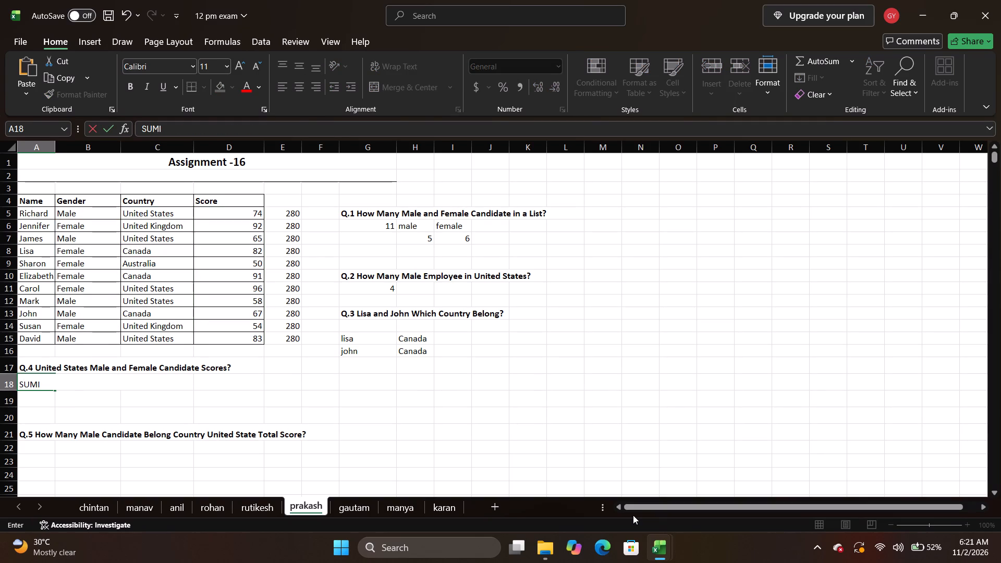
{"action": "key", "text": "BackSpace"}
{"action": "key", "text": "BackSpace"}
{"action": "key", "text": "BackSpace"}
{"action": "key", "text": "BackSpace"}
{"action": "key", "text": "BackSpace"}
{"action": "key", "text": "BackSpace"}
{"action": "key", "text": "BackSpace"}
{"action": "key", "text": "BackSpace"}
{"action": "key", "text": "BackSpace"}
{"action": "key", "text": "BackSpace"}
{"action": "key", "text": "BackSpace"}
{"action": "key", "text": "BackSpace"}
Start a SUMIFS formula in A18 with the scores D5:D15 as the sum range.
{"action": "key", "text": "equal"}
{"action": "type", "text": "SIM"}
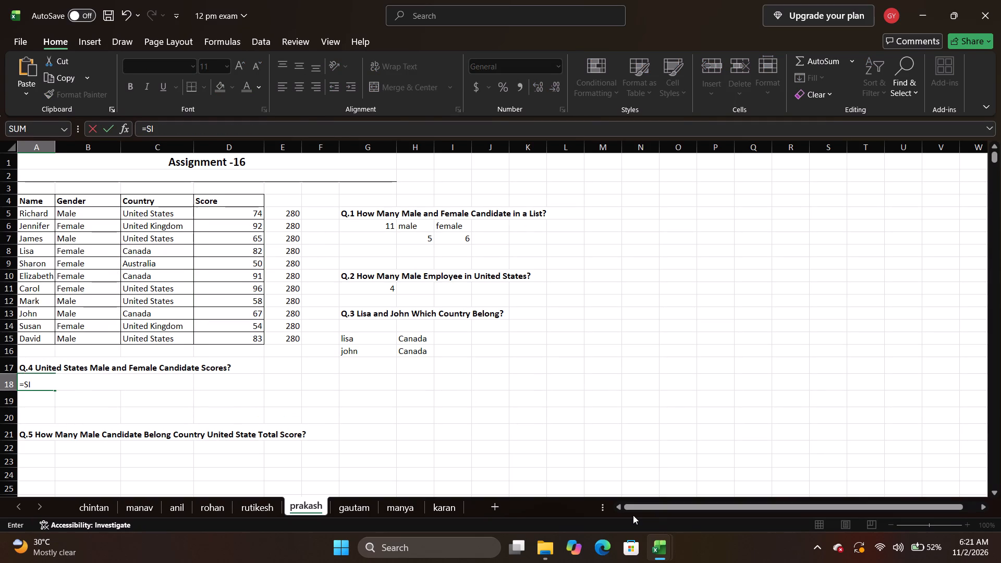
{"action": "key", "text": "BackSpace"}
{"action": "key", "text": "BackSpace"}
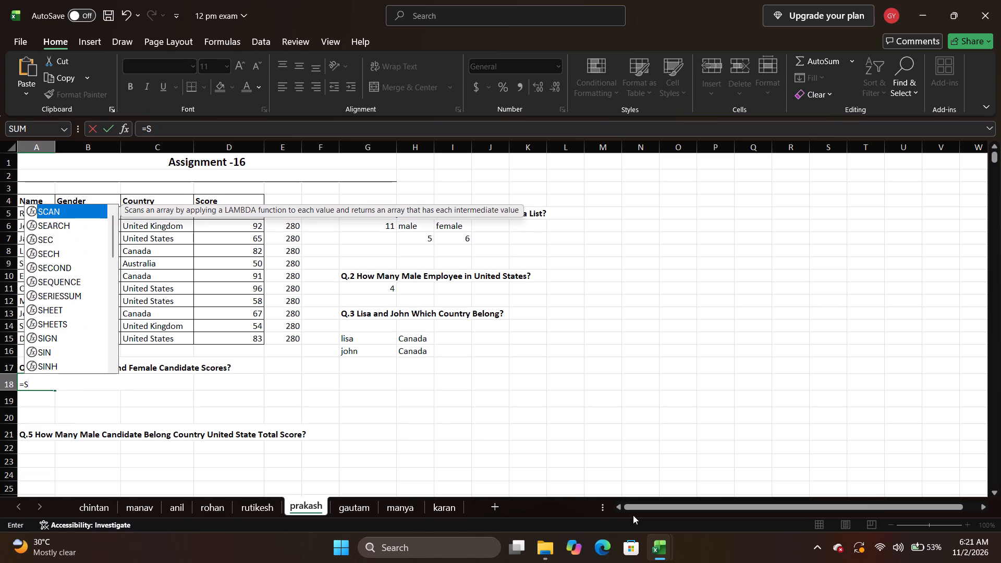
{"action": "type", "text": "UMI"}
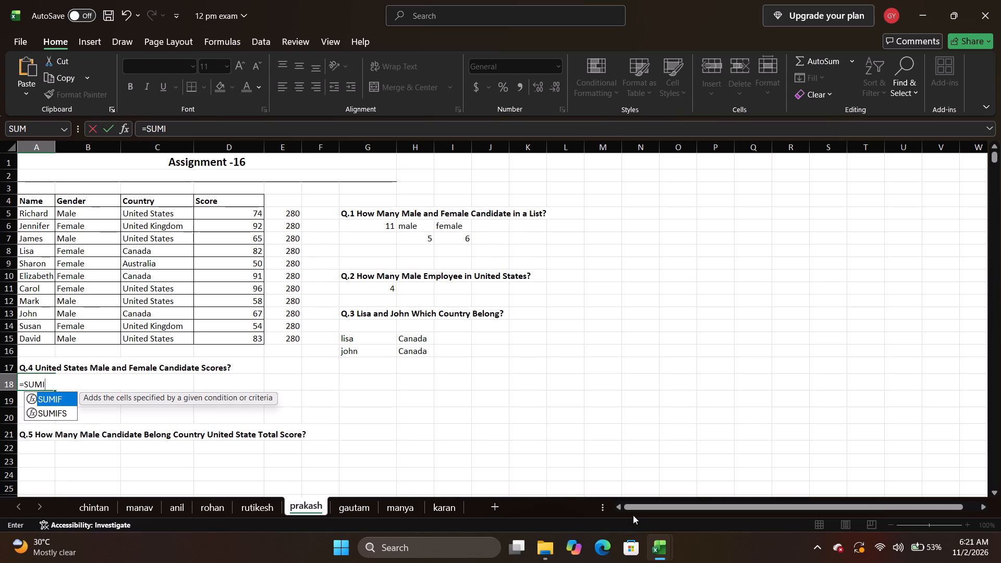
{"action": "key", "text": "s"}
{"action": "key", "text": "Tab"}
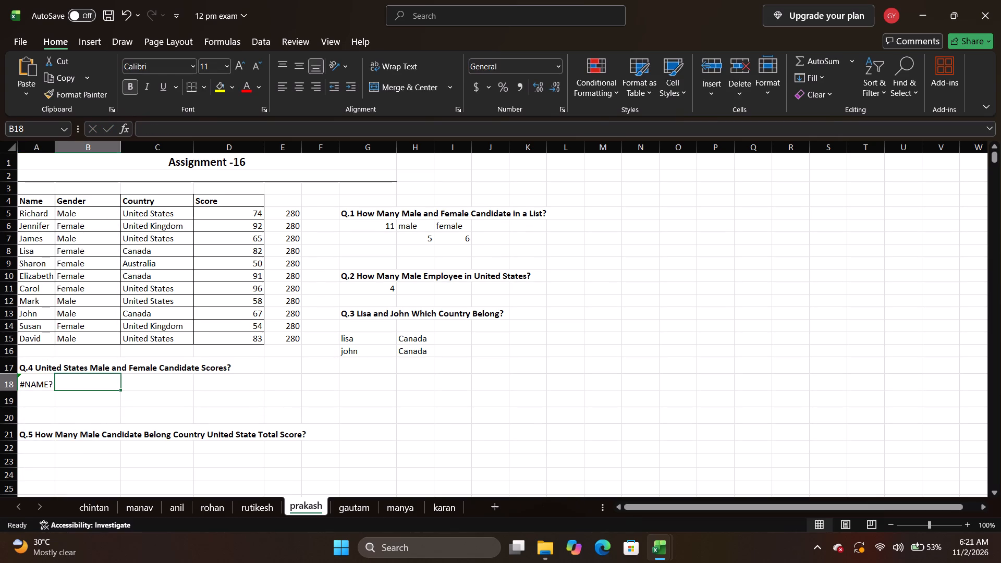
{"action": "double_click", "coordinate": [44, 384]}
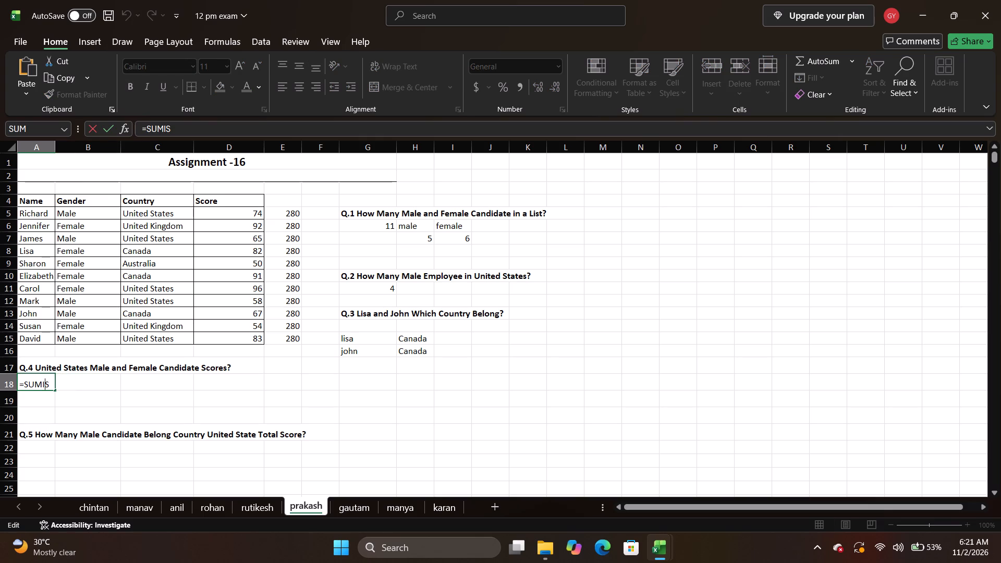
{"action": "key", "text": "Right"}
{"action": "key", "text": "BackSpace"}
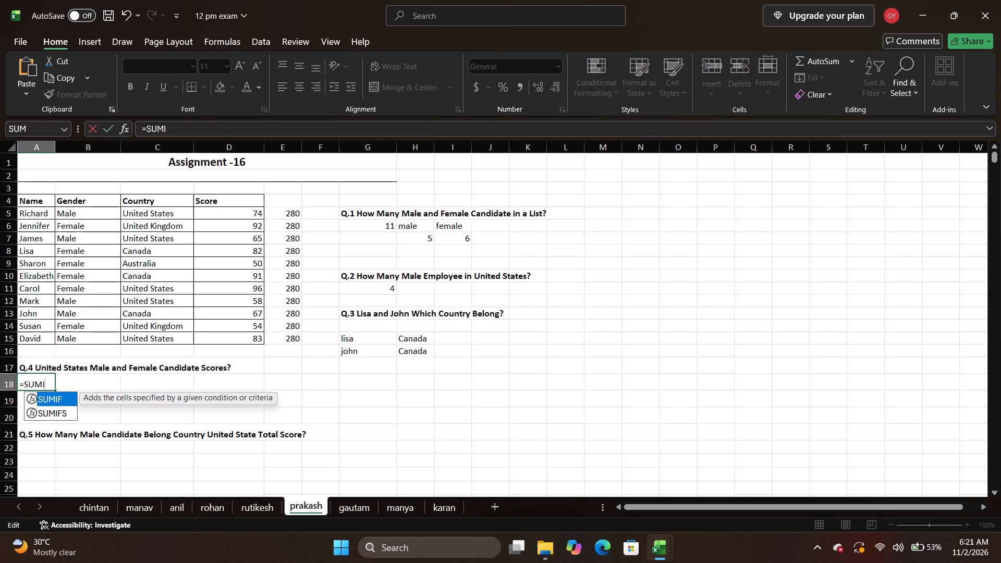
{"action": "key", "text": "Down"}
{"action": "key", "text": "Tab"}
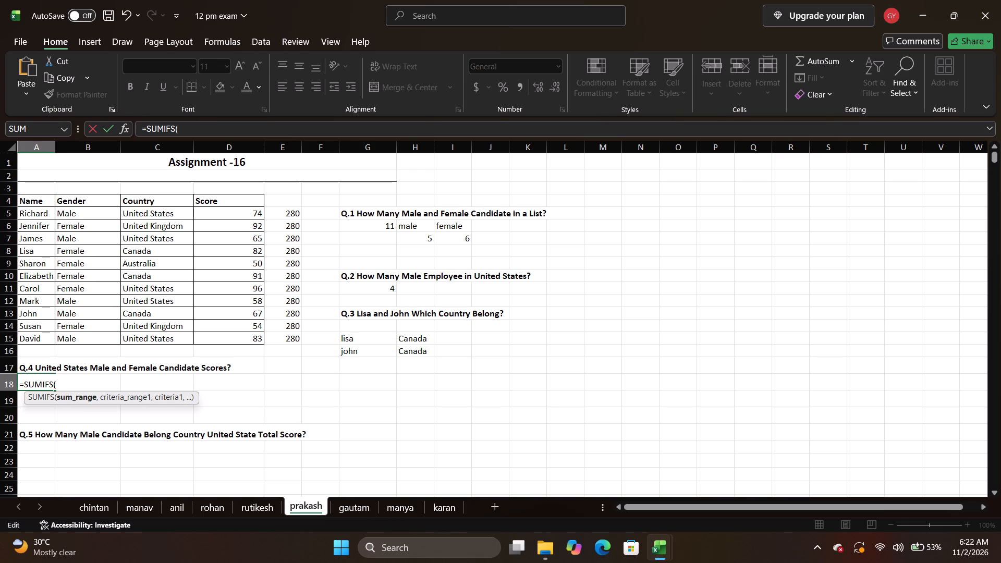
{"action": "left_click_drag", "start_coordinate": [226, 210], "coordinate": [222, 340]}
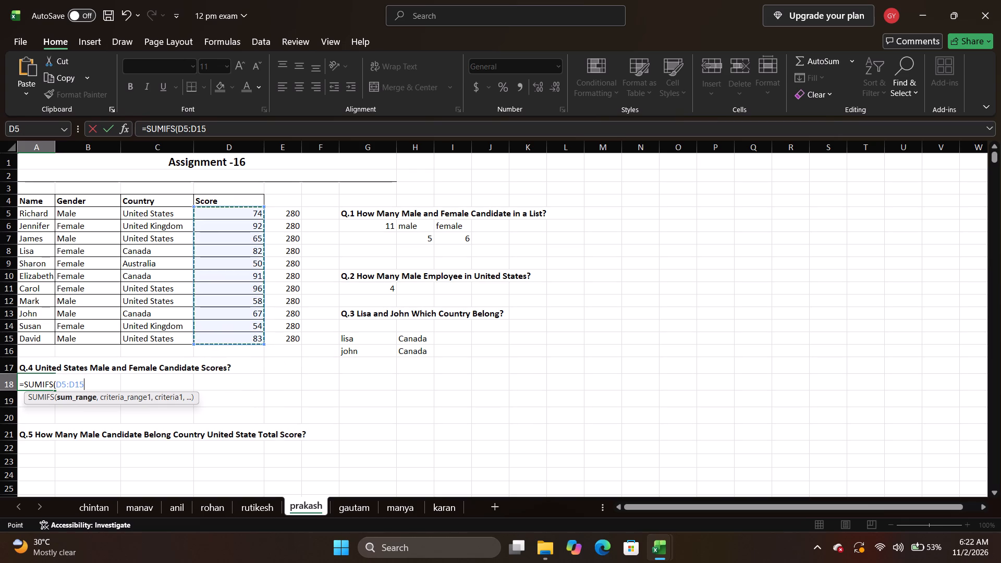
{"action": "key", "text": "comma"}
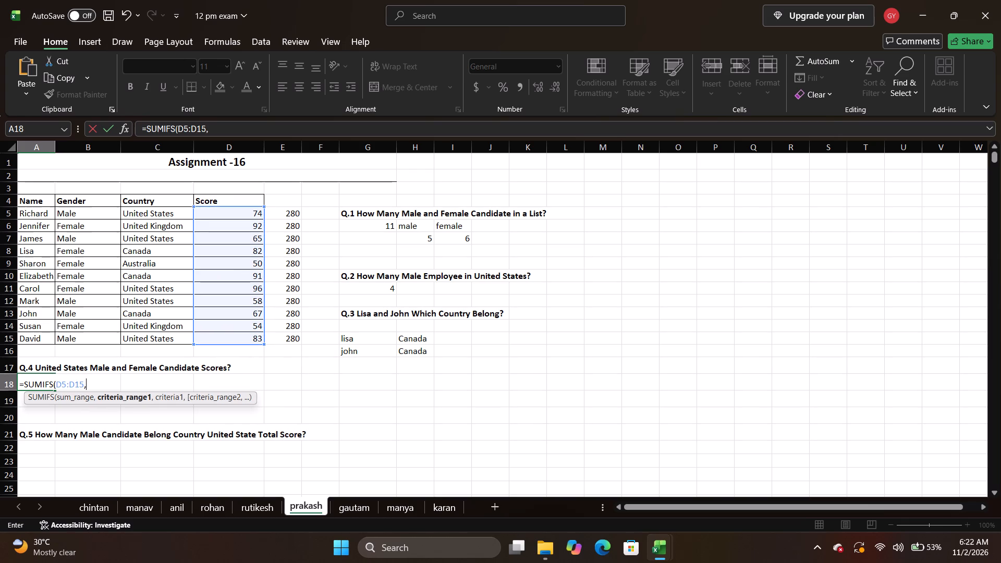
Add gender range B5:B15 with criterion B5 as the first condition of A18's SUMIFS formula.
{"action": "left_click_drag", "start_coordinate": [106, 210], "coordinate": [93, 316]}
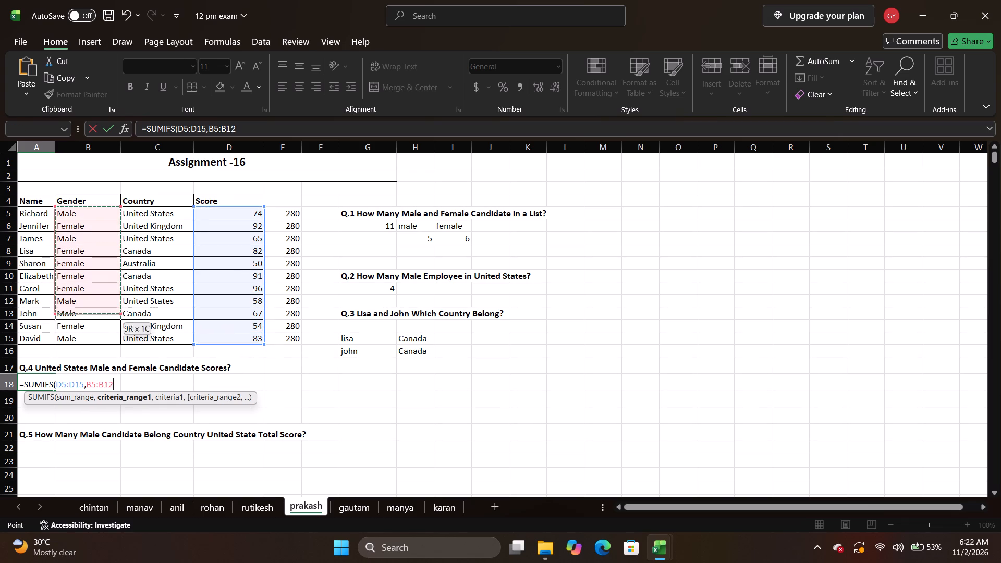
{"action": "left_click_drag", "start_coordinate": [93, 316], "coordinate": [96, 337]}
{"action": "key", "text": "comma"}
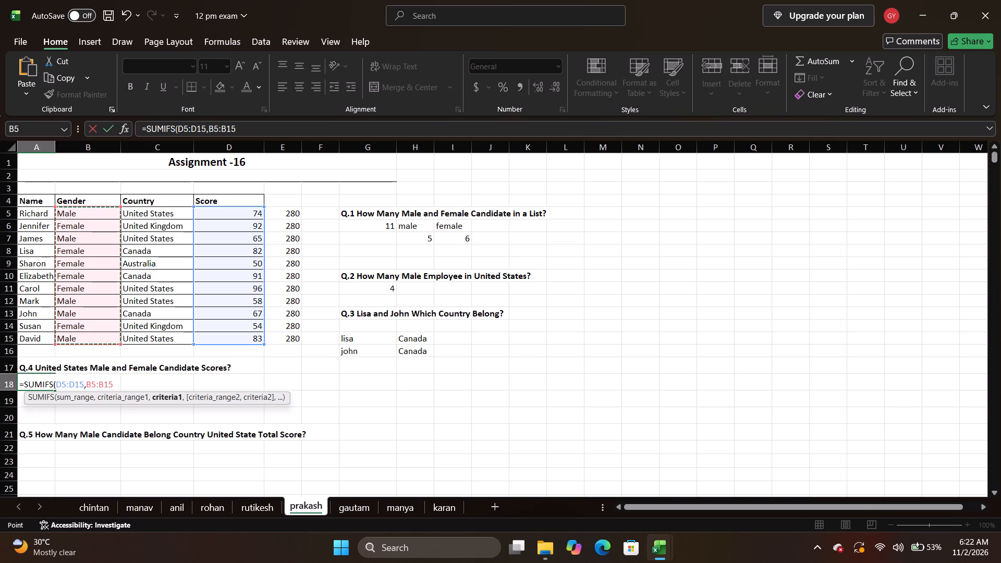
{"action": "left_click", "coordinate": [76, 208]}
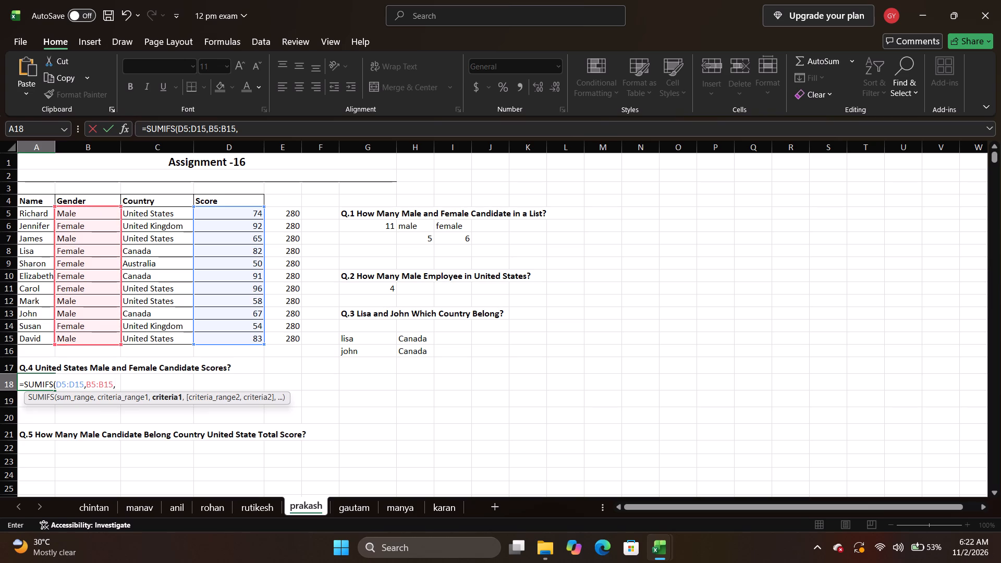
{"action": "left_click", "coordinate": [77, 213]}
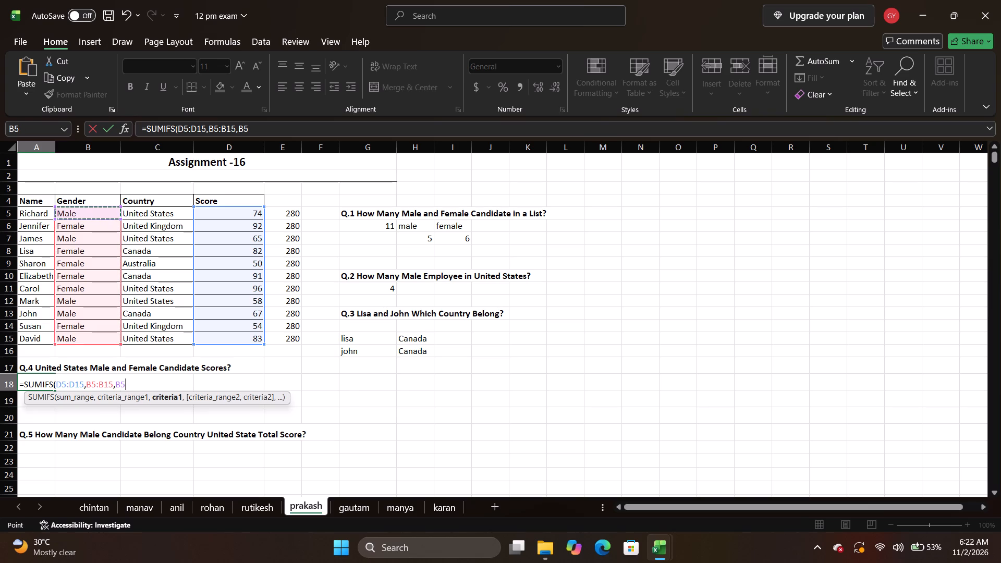
{"action": "key", "text": "comma"}
Add country range C5:C15 with criterion C8 as the second condition, close A18's SUMIFS formula and enter it.
{"action": "left_click_drag", "start_coordinate": [145, 212], "coordinate": [144, 292]}
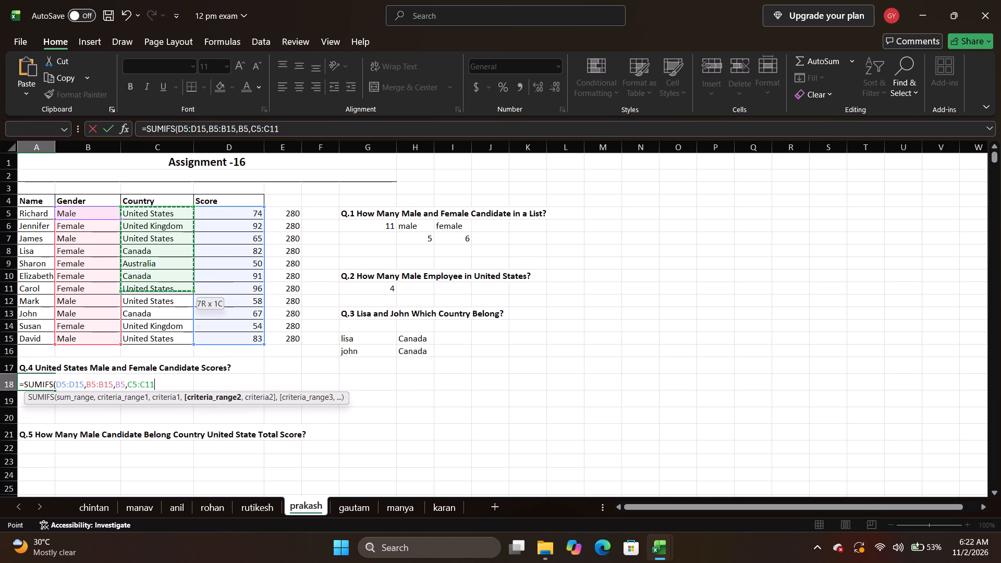
{"action": "left_click_drag", "start_coordinate": [144, 292], "coordinate": [145, 334]}
{"action": "key", "text": "period"}
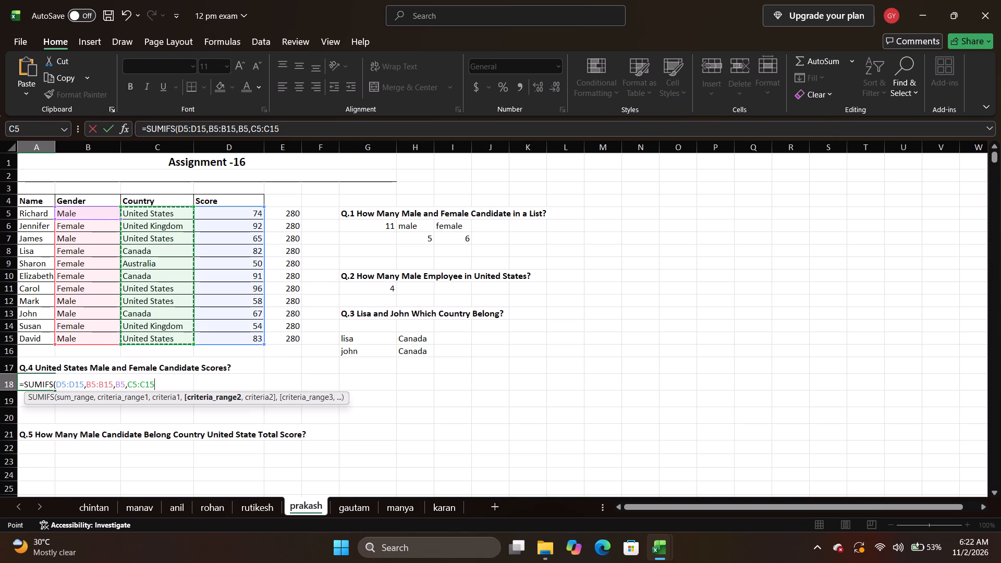
{"action": "left_click", "coordinate": [138, 251]}
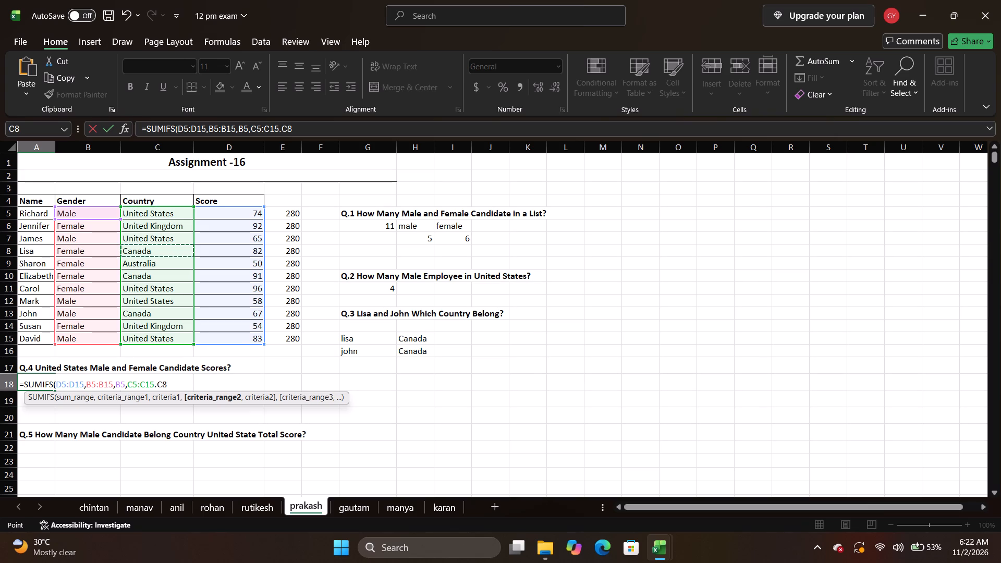
{"action": "key", "text": "BackSpace"}
{"action": "key", "text": "BackSpace"}
{"action": "key", "text": "BackSpace"}
{"action": "key", "text": "comma"}
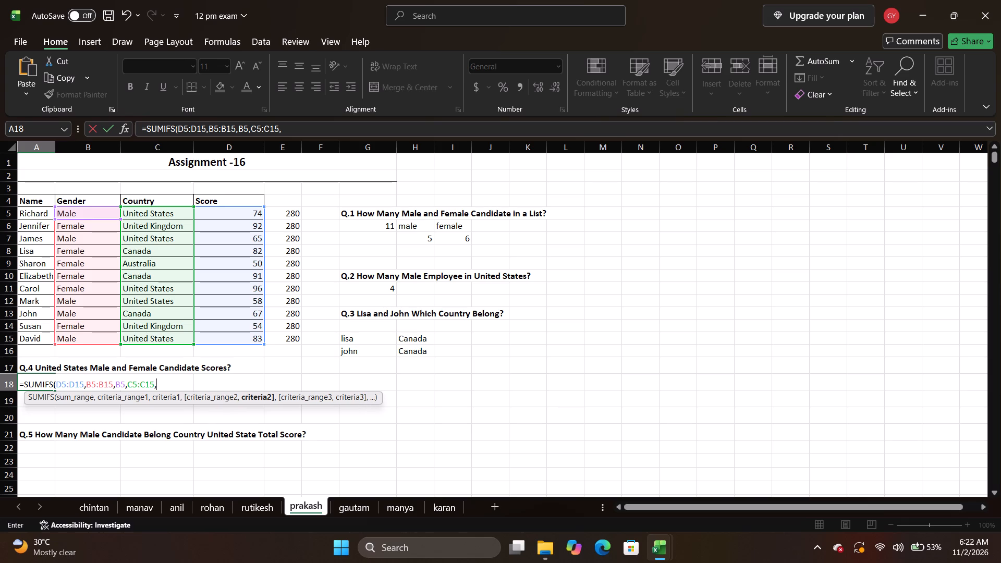
{"action": "left_click", "coordinate": [140, 251]}
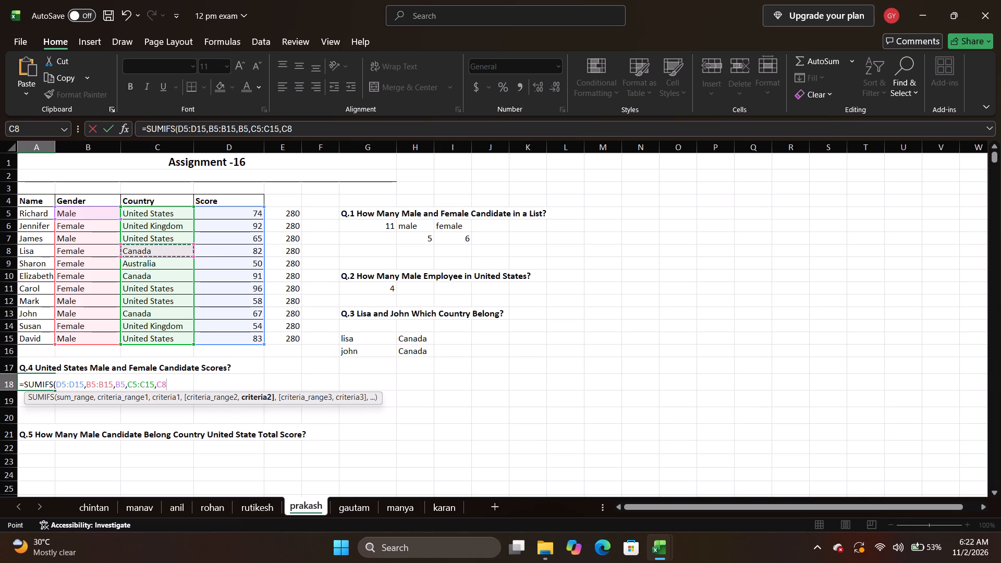
{"action": "key", "text": "shift+parenright"}
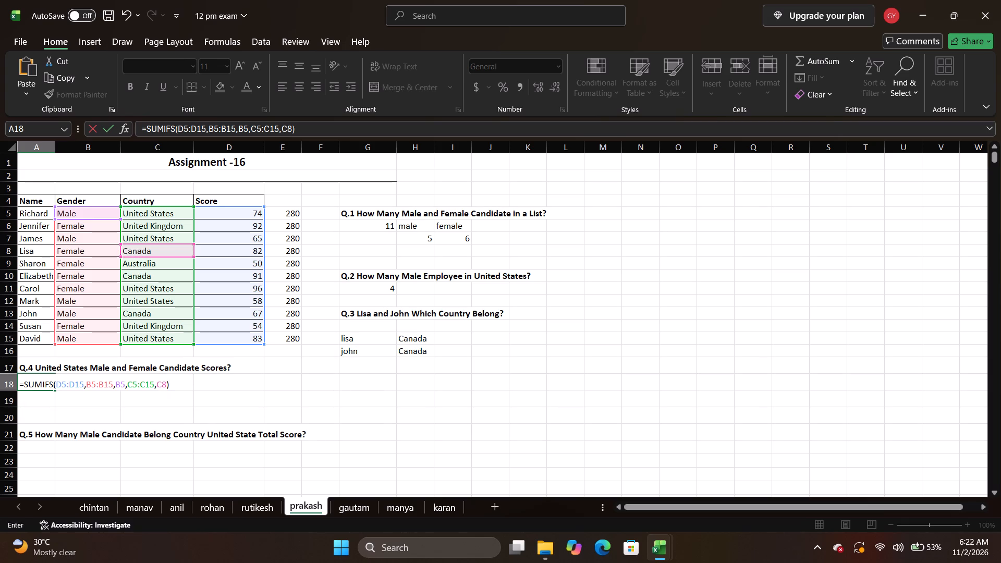
{"action": "key", "text": "Return"}
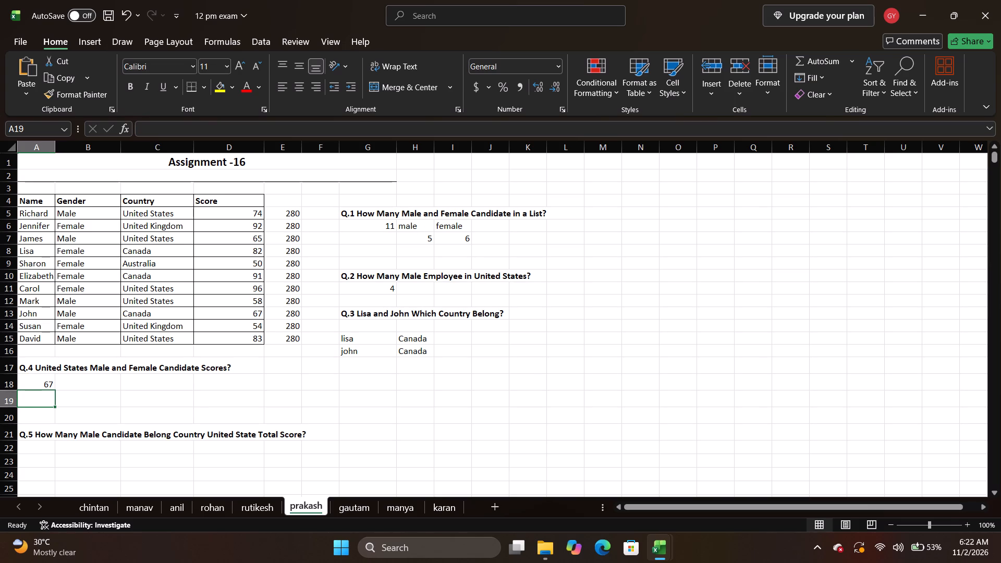
Start another SUMIFS formula in A19 with the scores D5:D15 as the sum range.
{"action": "key", "text": "equal"}
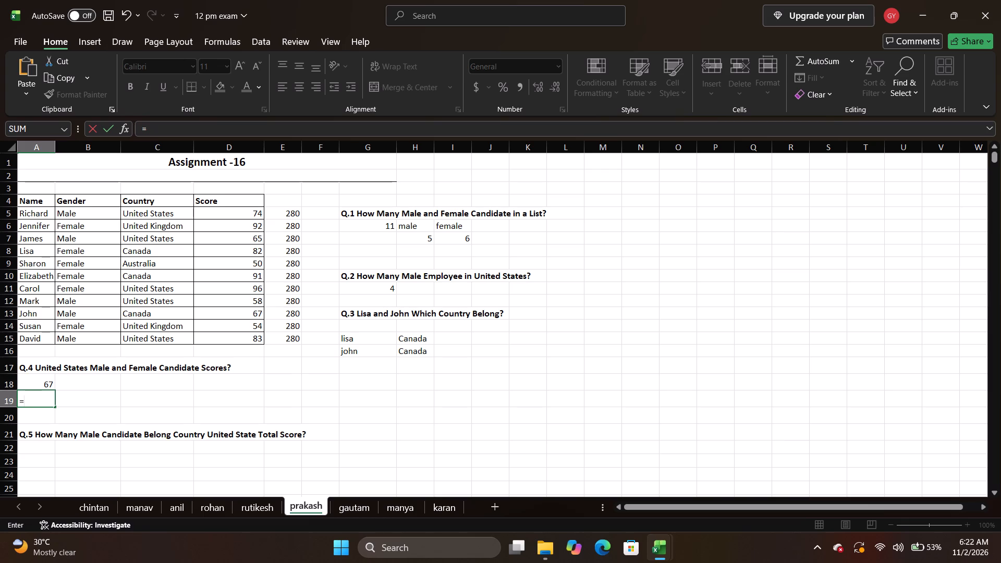
{"action": "key", "text": "s"}
{"action": "key", "text": "u"}
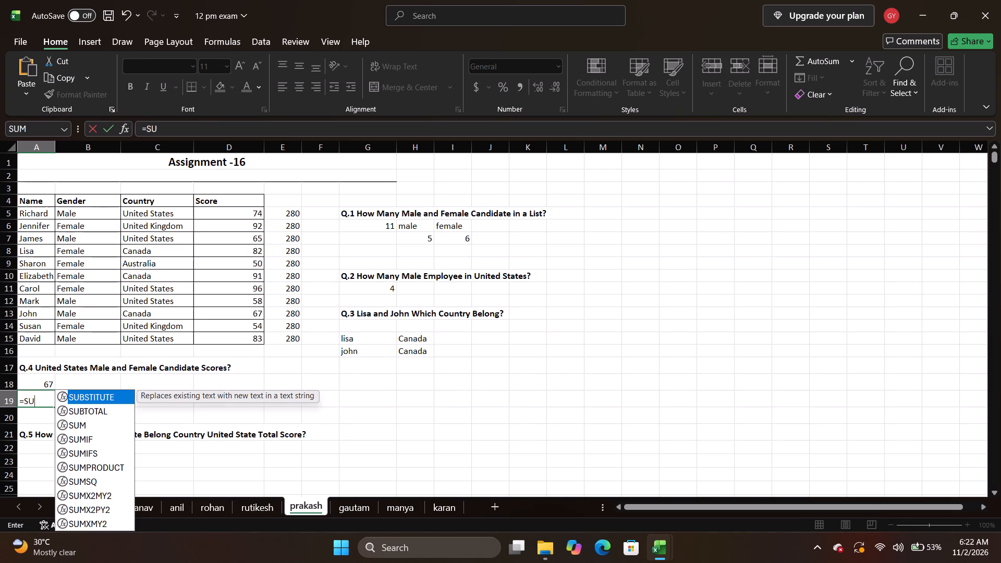
{"action": "type", "text": "MIS"}
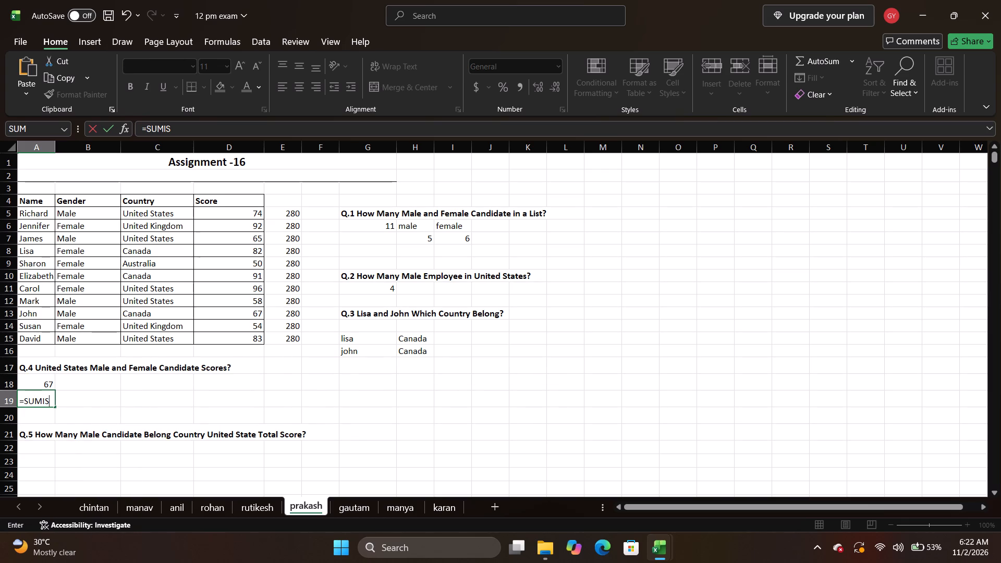
{"action": "key", "text": "BackSpace"}
{"action": "type", "text": "FS"}
{"action": "key", "text": "Tab"}
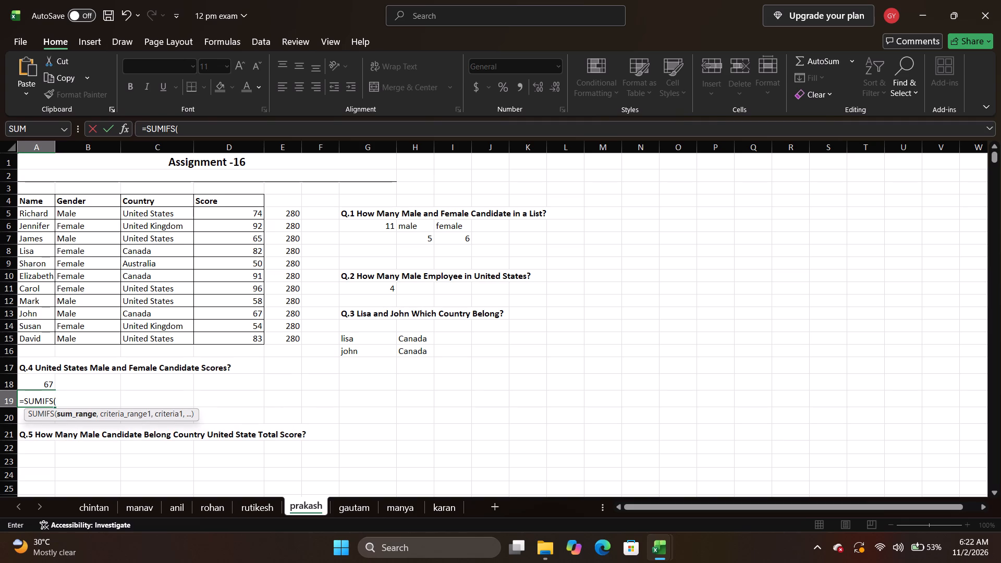
{"action": "left_click_drag", "start_coordinate": [229, 212], "coordinate": [218, 296]}
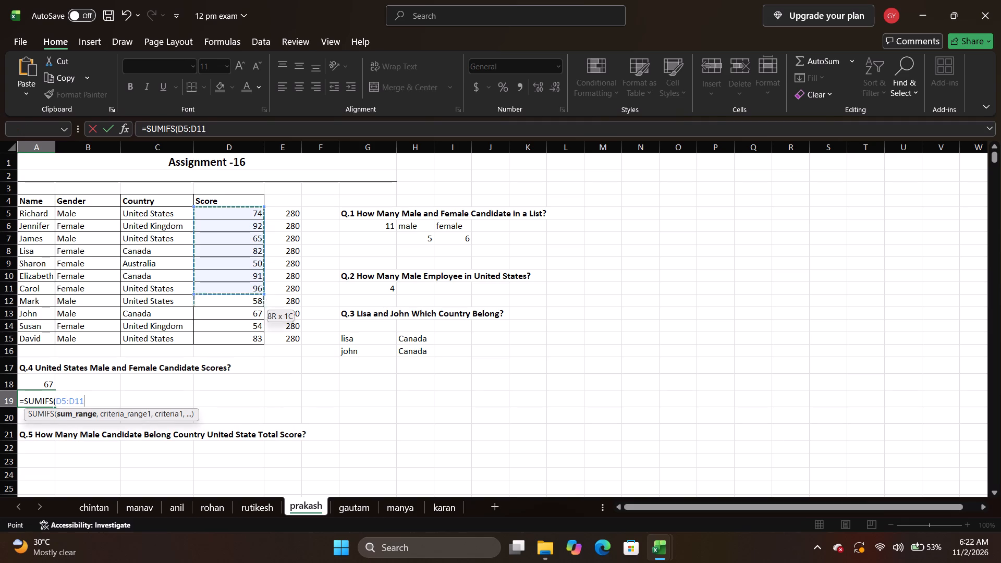
{"action": "left_click_drag", "start_coordinate": [218, 296], "coordinate": [219, 337]}
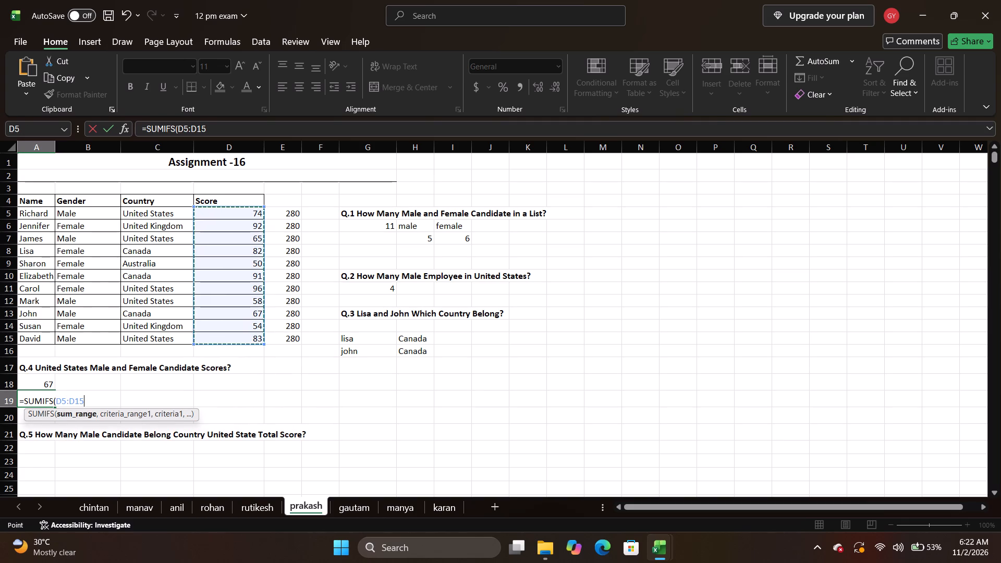
{"action": "key", "text": "comma"}
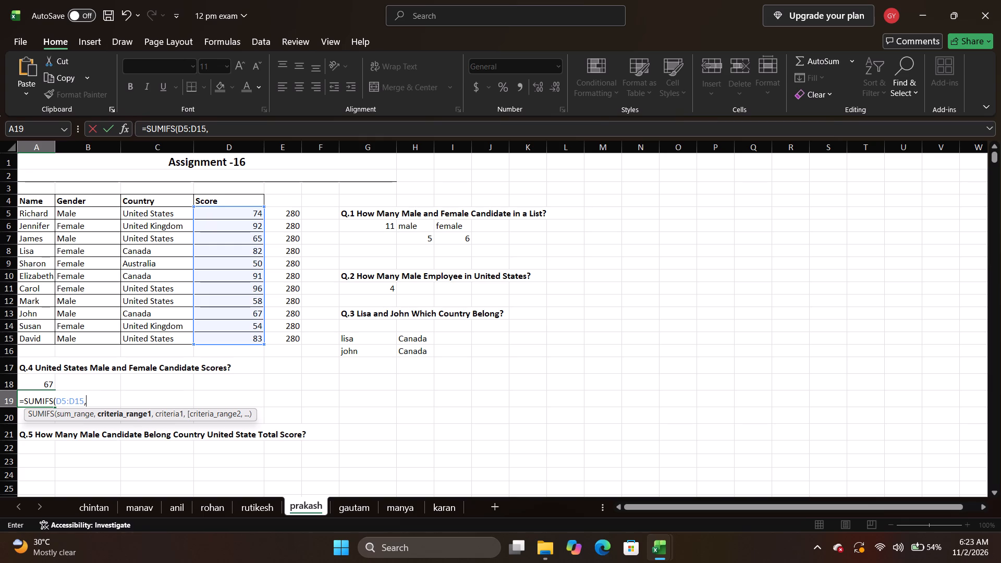
Add country range C5:C15 with criterion C11 as the first condition of A19's SUMIFS formula.
{"action": "left_click_drag", "start_coordinate": [152, 211], "coordinate": [158, 317]}
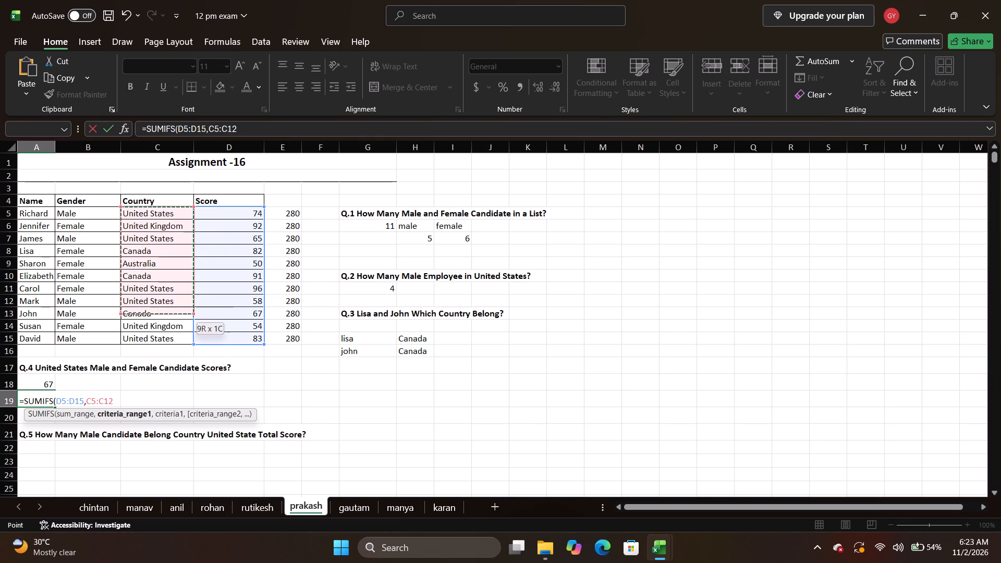
{"action": "left_click_drag", "start_coordinate": [158, 317], "coordinate": [154, 335]}
{"action": "key", "text": "comma"}
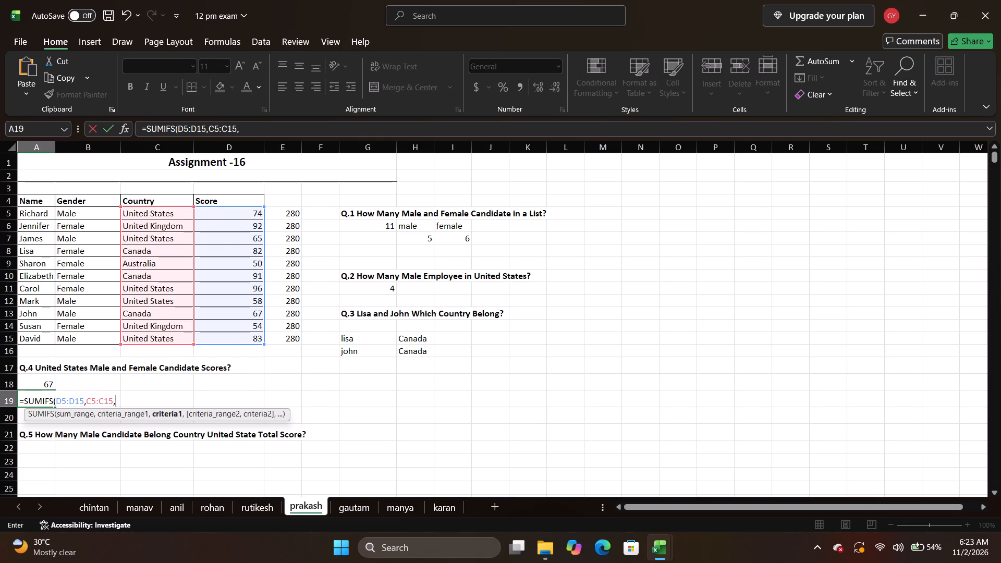
{"action": "left_click", "coordinate": [133, 288]}
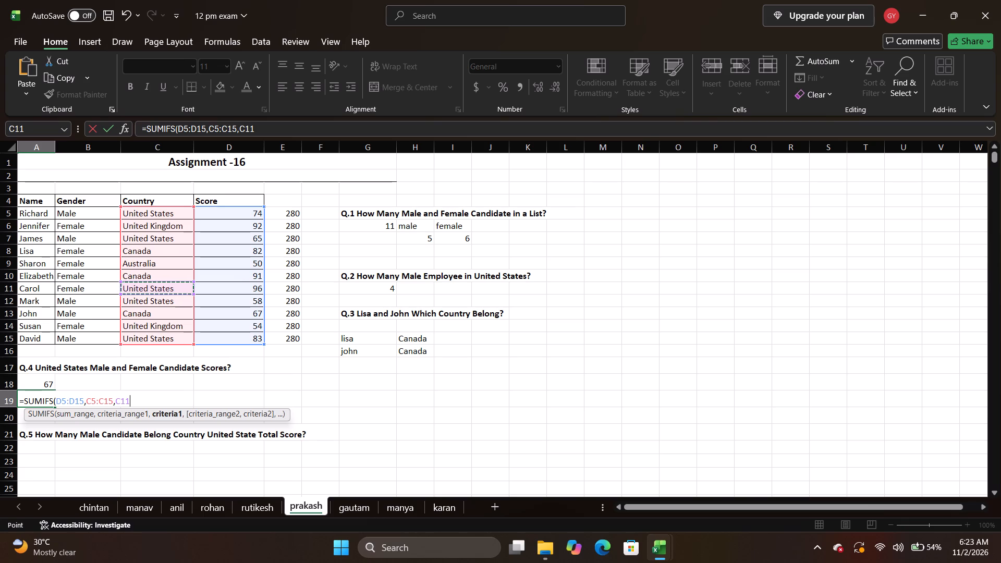
{"action": "key", "text": "comma"}
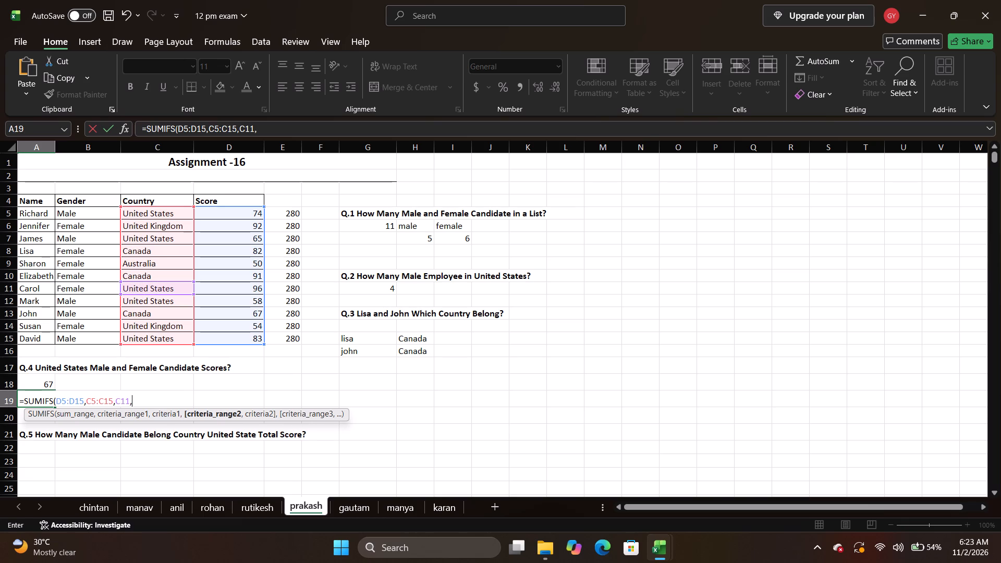
Add gender range B5:B15 with criterion B12 as the second condition, close A19's SUMIFS formula and enter it.
{"action": "left_click_drag", "start_coordinate": [82, 212], "coordinate": [86, 334]}
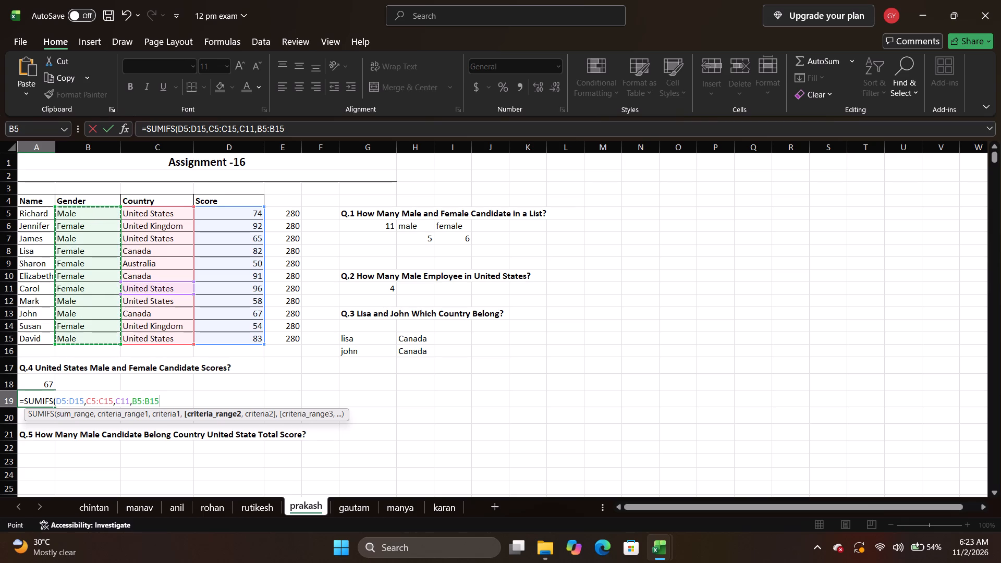
{"action": "key", "text": "period"}
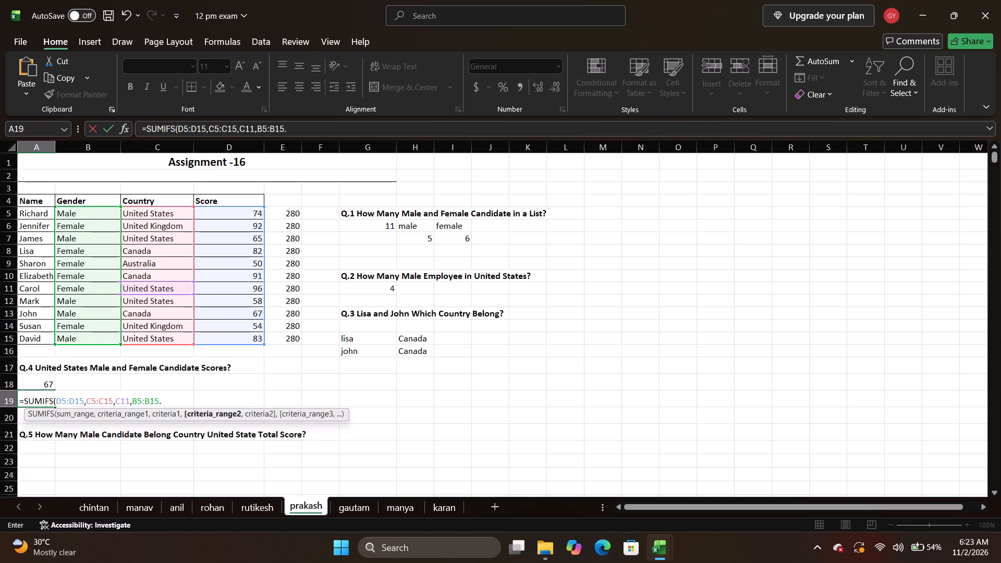
{"action": "left_click", "coordinate": [89, 263]}
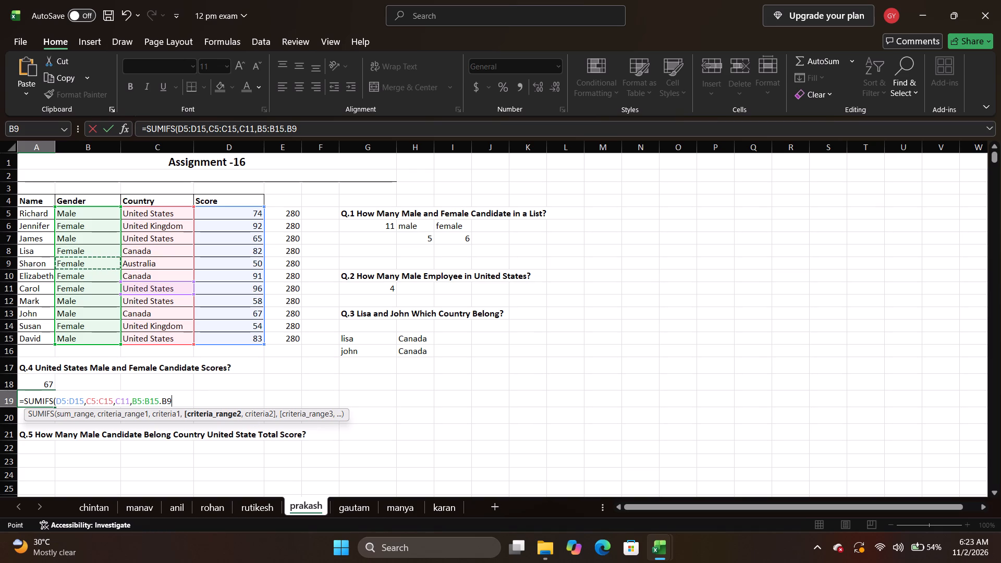
{"action": "key", "text": "BackSpace"}
{"action": "key", "text": "BackSpace"}
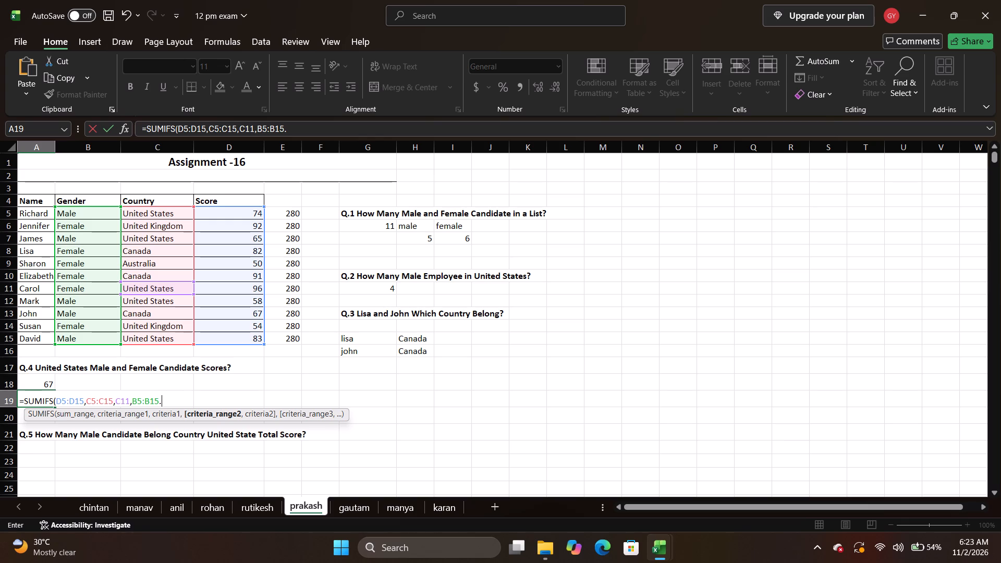
{"action": "key", "text": "BackSpace"}
{"action": "key", "text": "comma"}
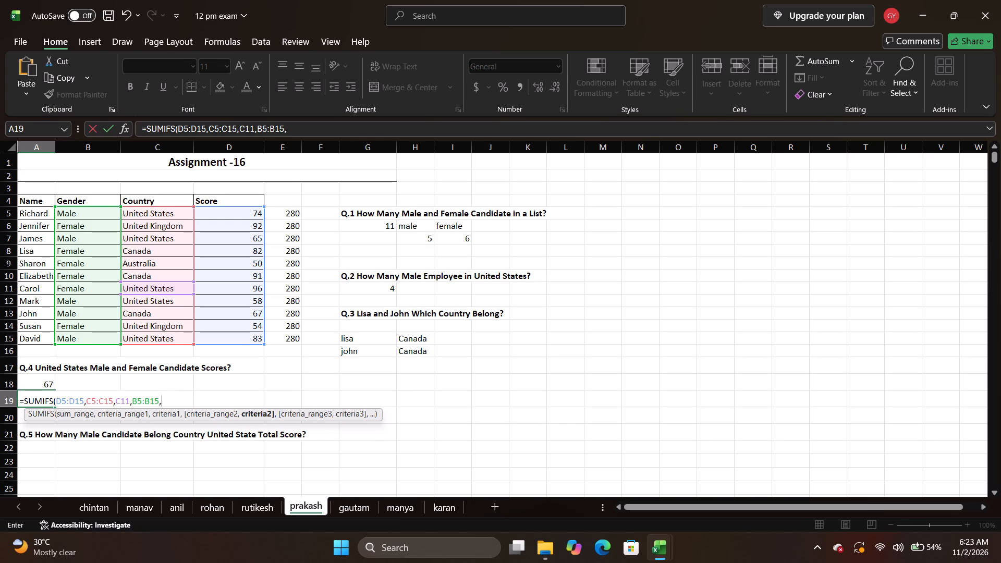
{"action": "left_click", "coordinate": [80, 304]}
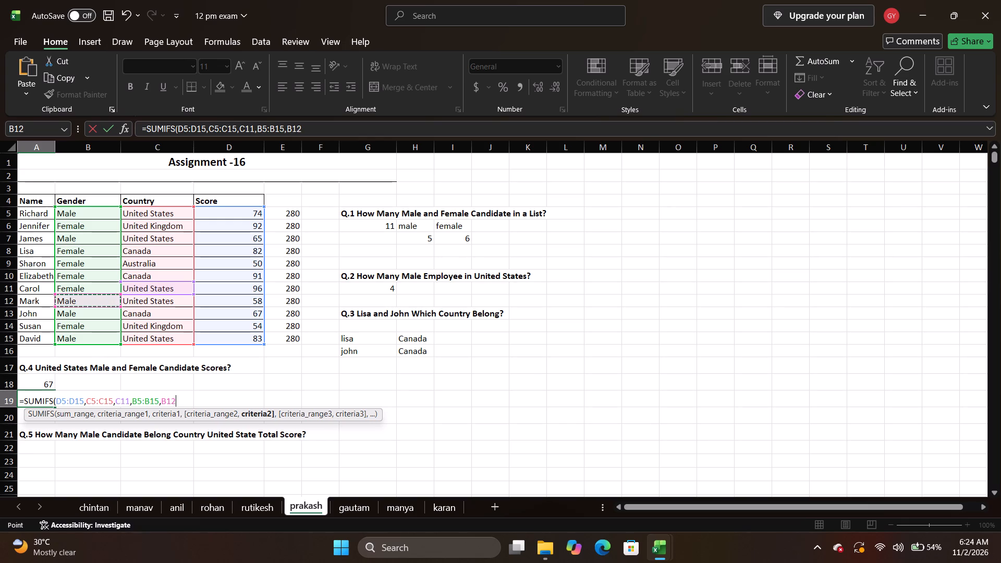
{"action": "key", "text": "shift+parenright"}
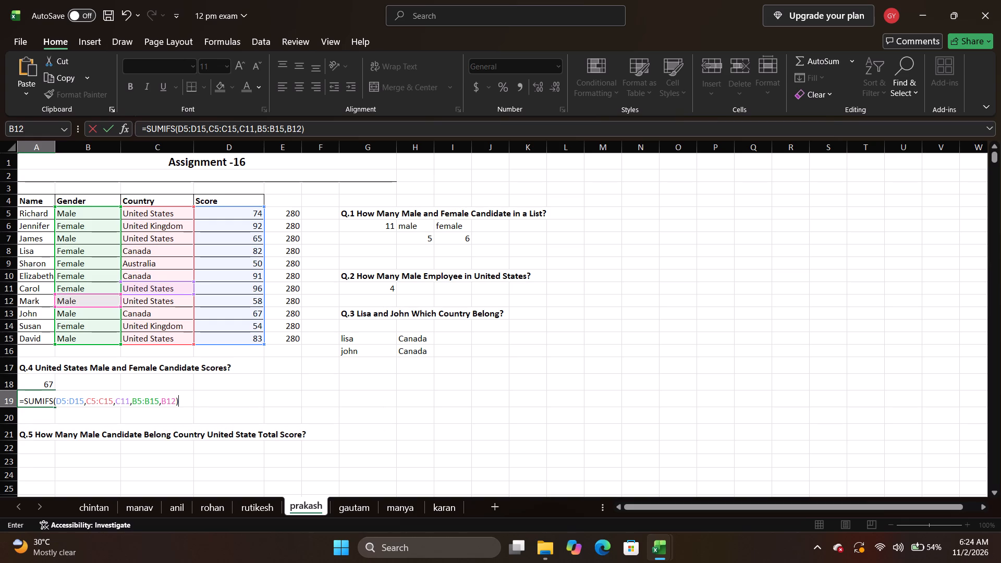
{"action": "key", "text": "Return"}
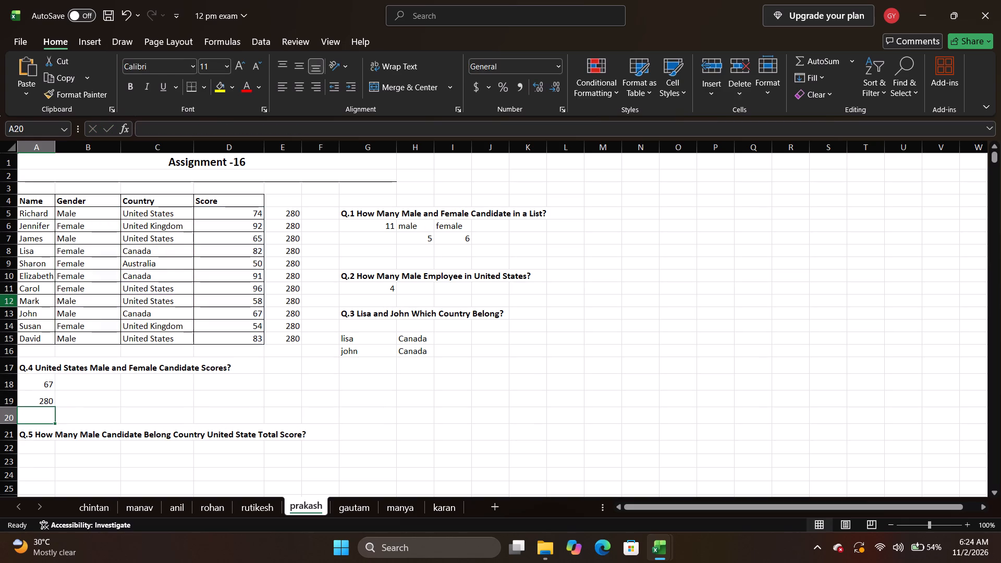
Move the SUMIFS formula from A19 to A23 under Q.5.
{"action": "left_click", "coordinate": [41, 403]}
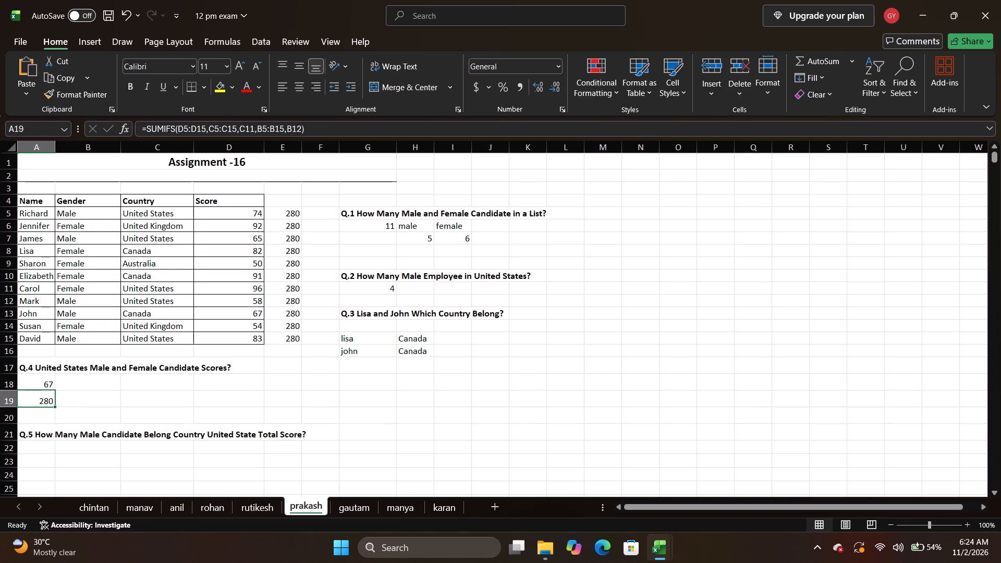
{"action": "left_click_drag", "start_coordinate": [44, 406], "coordinate": [50, 458]}
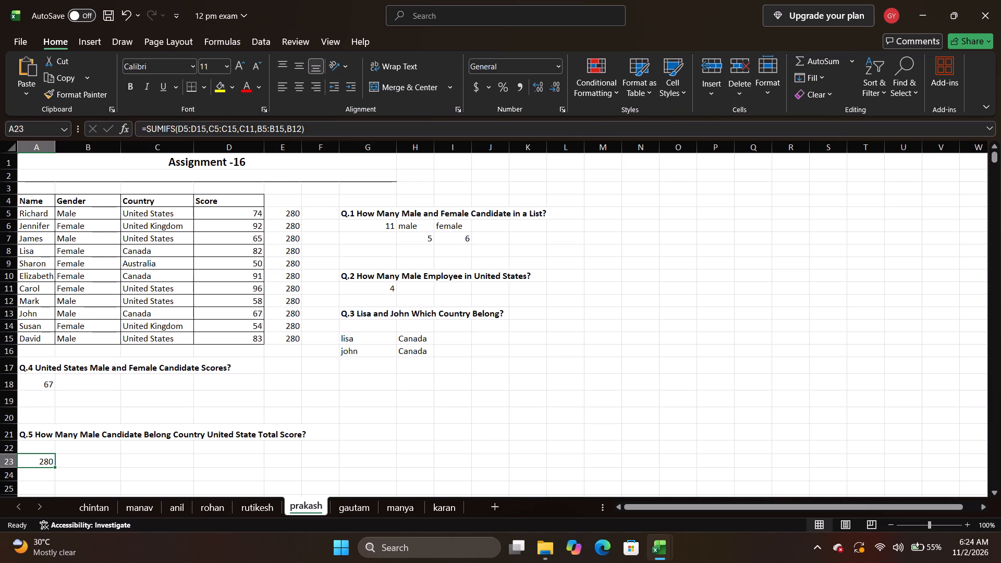
Fill A18's SUMIFS formula down into A19.
{"action": "left_click_drag", "start_coordinate": [44, 382], "coordinate": [50, 392]}
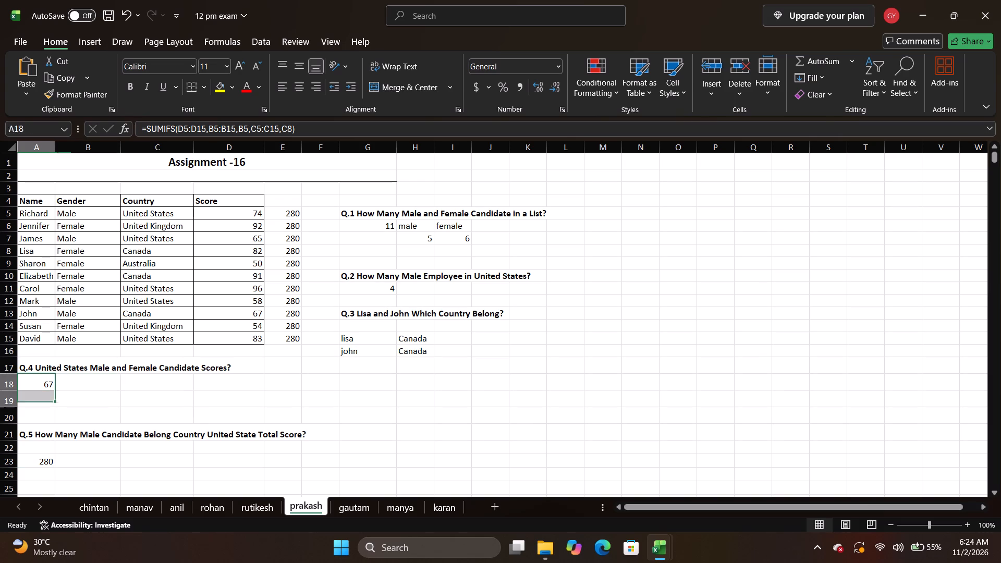
{"action": "left_click_drag", "start_coordinate": [50, 392], "coordinate": [46, 388]}
{"action": "left_click_drag", "start_coordinate": [54, 387], "coordinate": [57, 405]}
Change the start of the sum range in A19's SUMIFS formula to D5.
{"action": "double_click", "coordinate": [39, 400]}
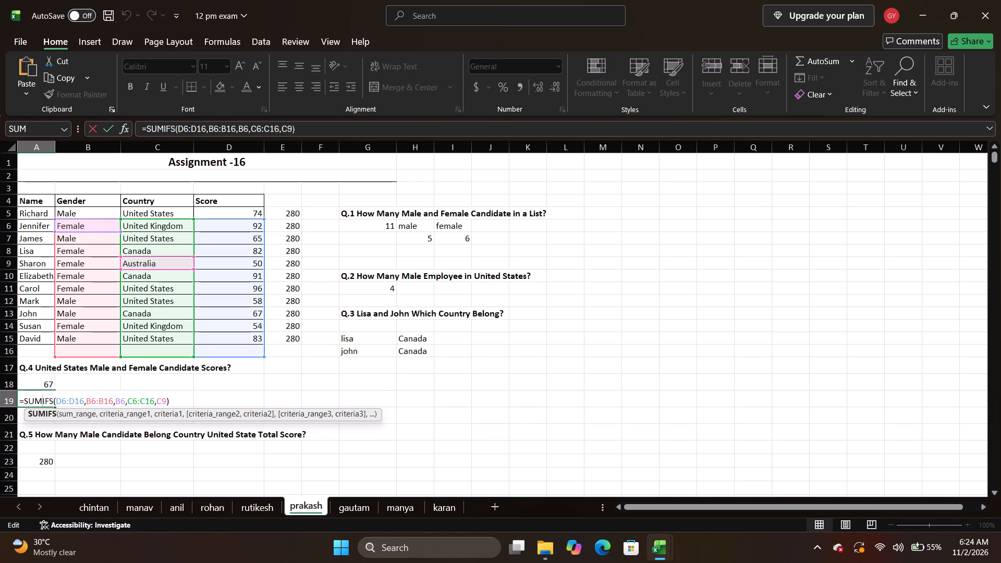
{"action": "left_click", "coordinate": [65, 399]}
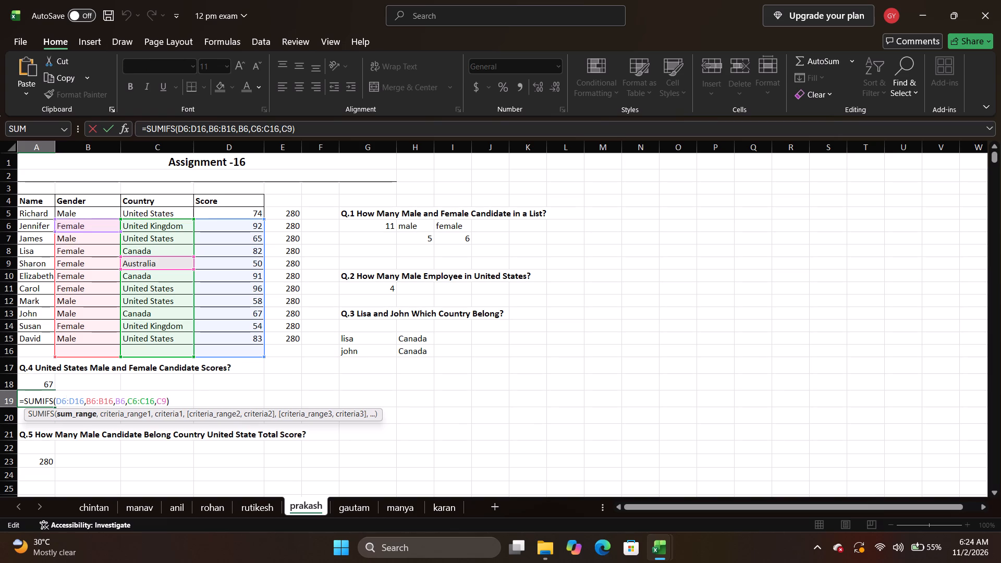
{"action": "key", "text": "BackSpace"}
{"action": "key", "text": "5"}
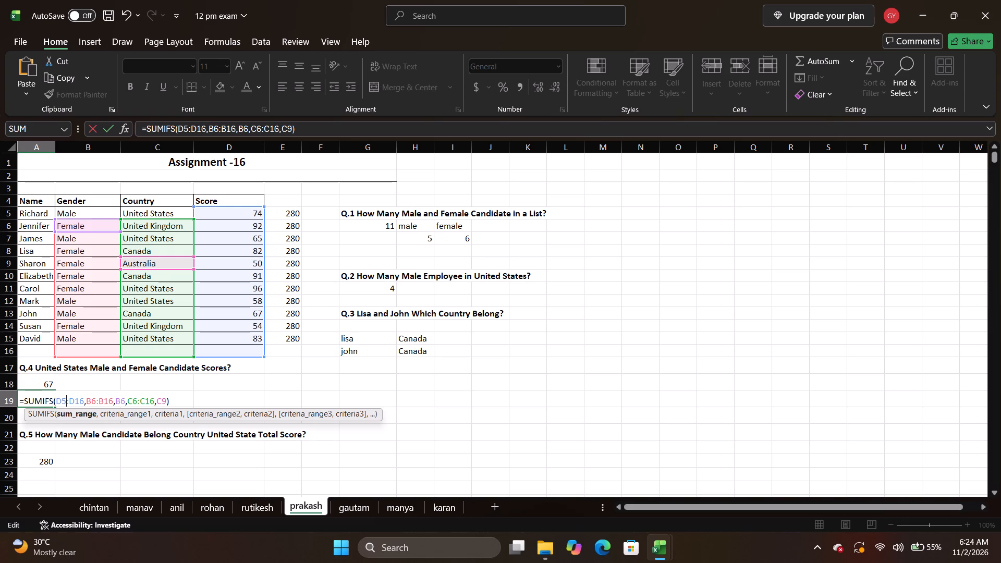
Clear all arguments from A19's SUMIFS formula and set the scores D5:D15 as its sum range.
{"action": "left_click", "coordinate": [174, 402]}
{"action": "key", "text": "BackSpace"}
{"action": "key", "text": "BackSpace"}
{"action": "key", "text": "BackSpace"}
{"action": "key", "text": "BackSpace"}
{"action": "key", "text": "BackSpace"}
{"action": "key", "text": "BackSpace"}
{"action": "key", "text": "BackSpace"}
{"action": "key", "text": "BackSpace"}
{"action": "key", "text": "BackSpace"}
{"action": "key", "text": "BackSpace"}
{"action": "key", "text": "BackSpace"}
{"action": "key", "text": "BackSpace"}
{"action": "key", "text": "BackSpace"}
{"action": "key", "text": "BackSpace"}
{"action": "key", "text": "BackSpace"}
{"action": "key", "text": "BackSpace"}
{"action": "key", "text": "BackSpace"}
{"action": "key", "text": "BackSpace"}
{"action": "key", "text": "BackSpace"}
{"action": "key", "text": "BackSpace"}
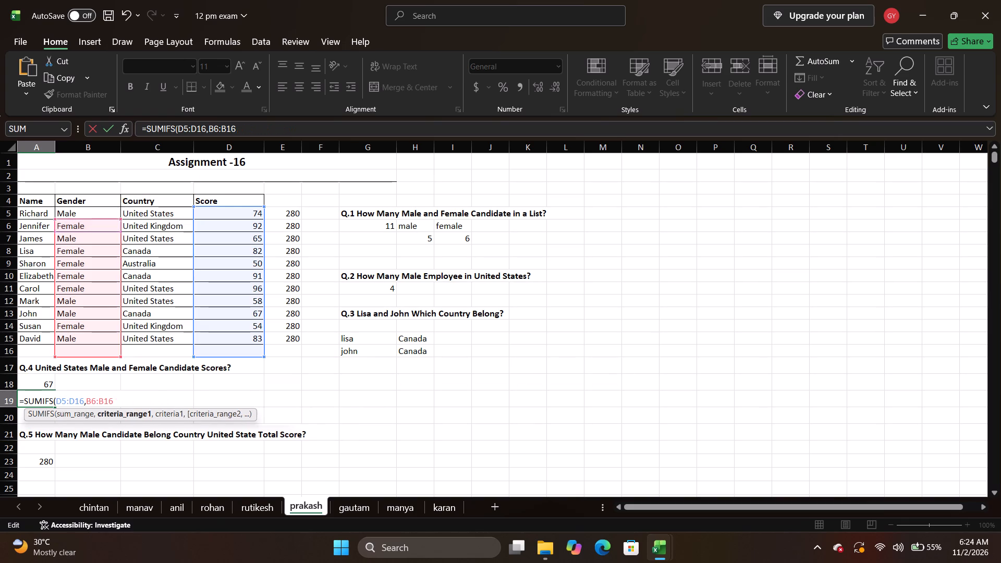
{"action": "key", "text": "BackSpace"}
{"action": "key", "text": "BackSpace"}
{"action": "key", "text": "BackSpace"}
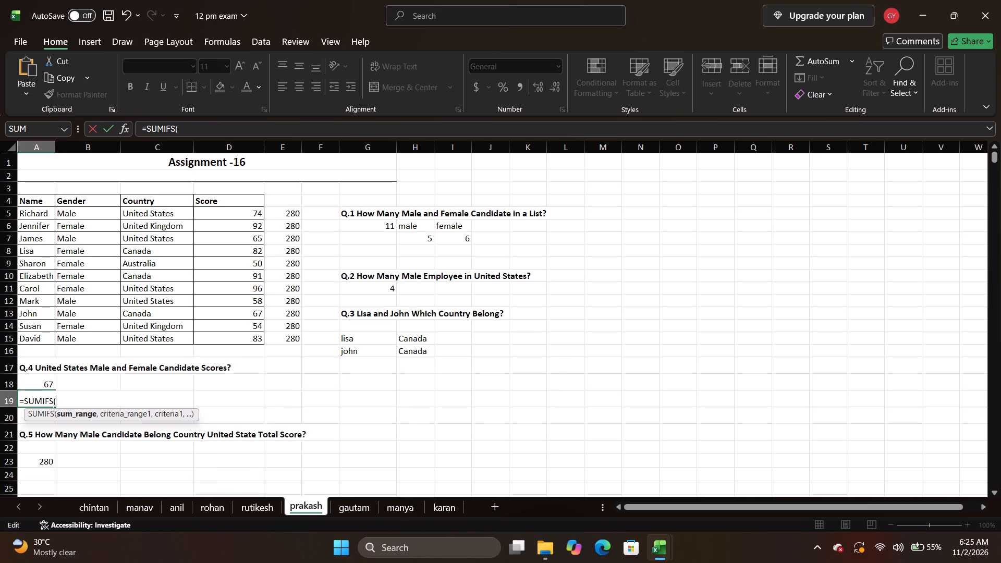
{"action": "left_click_drag", "start_coordinate": [234, 214], "coordinate": [223, 333]}
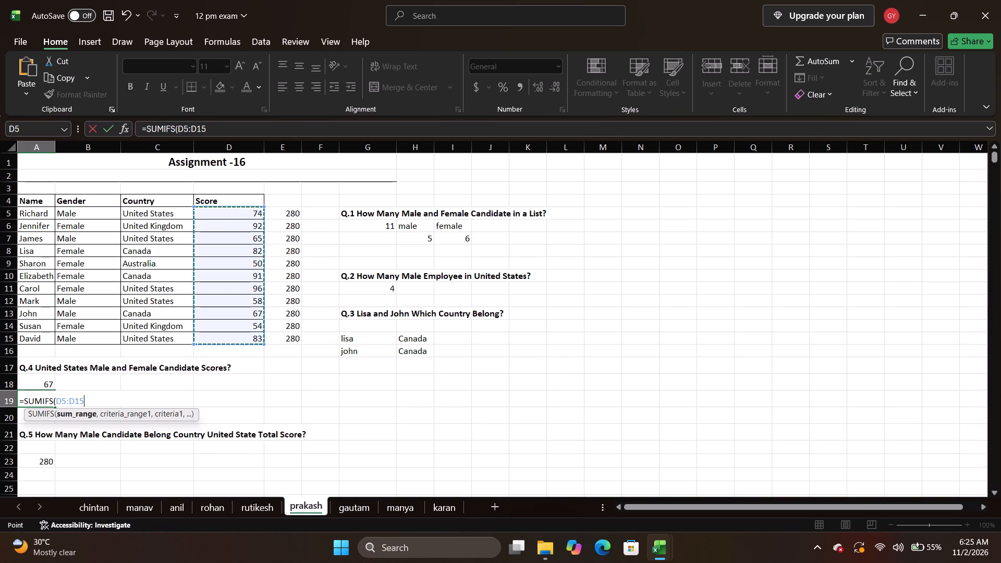
{"action": "key", "text": "comma"}
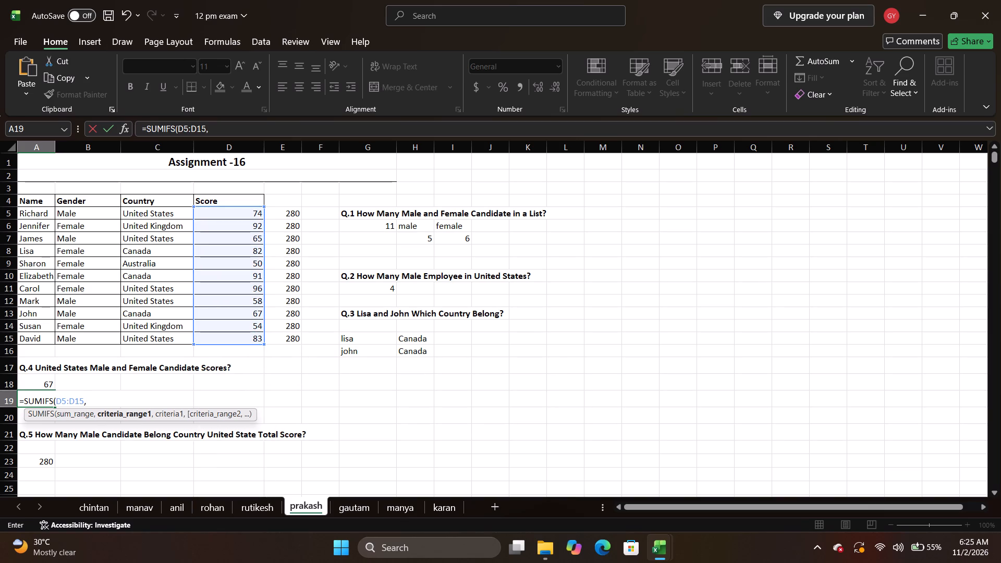
Add country range C5:C15 with criterion C13 as the first condition of A19's SUMIFS formula.
{"action": "left_click_drag", "start_coordinate": [163, 207], "coordinate": [181, 341]}
{"action": "key", "text": "comma"}
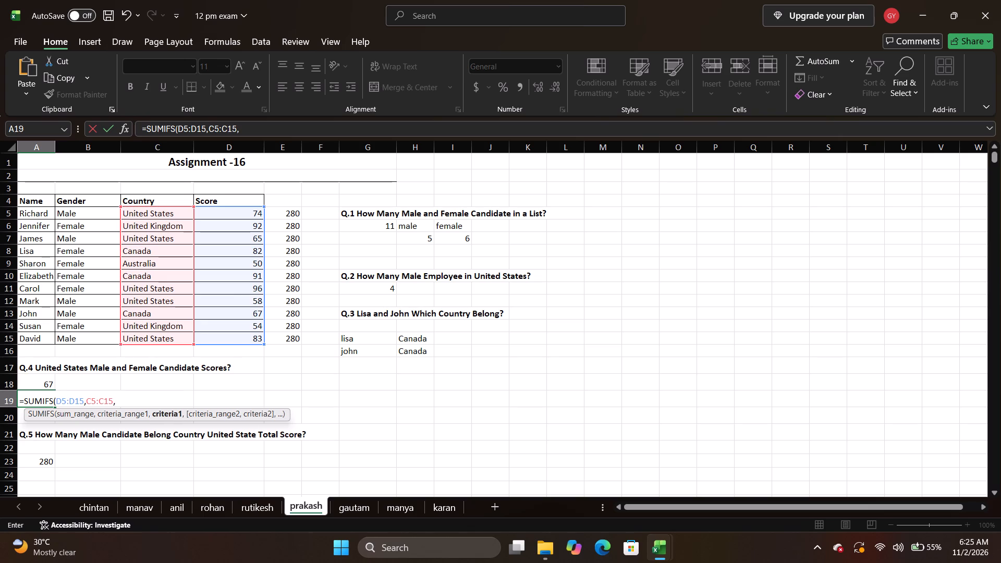
{"action": "left_click", "coordinate": [164, 312]}
{"action": "key", "text": "comma"}
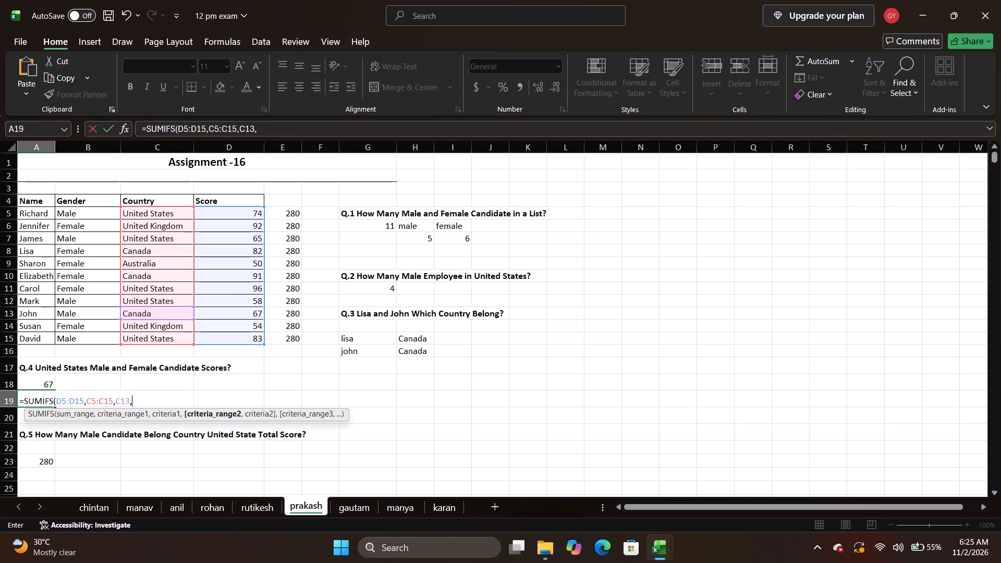
Add gender range B5:B15 with criterion B10 as the second condition of A19's SUMIFS formula and enter it.
{"action": "left_click_drag", "start_coordinate": [95, 210], "coordinate": [98, 322]}
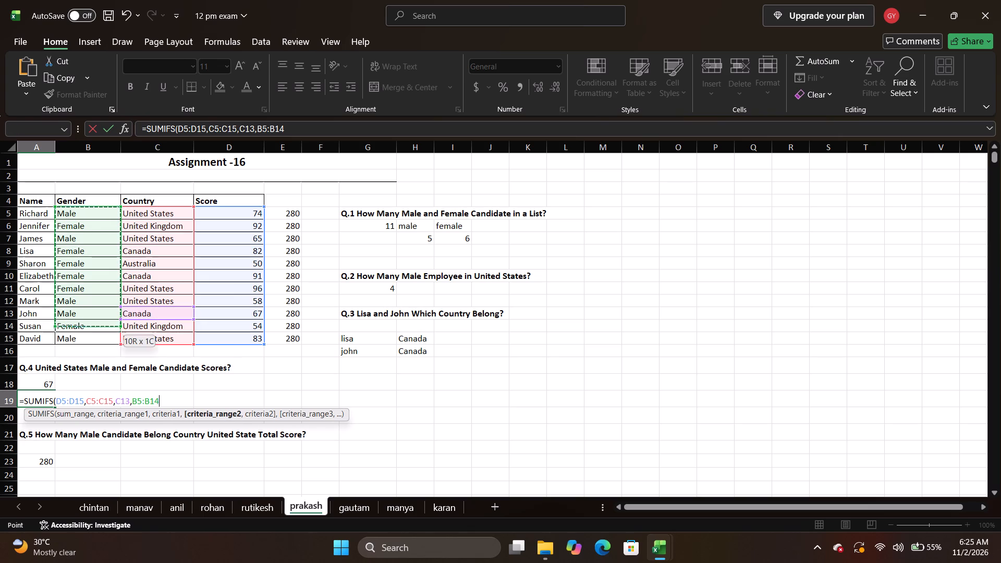
{"action": "left_click_drag", "start_coordinate": [98, 322], "coordinate": [97, 334]}
{"action": "key", "text": "comma"}
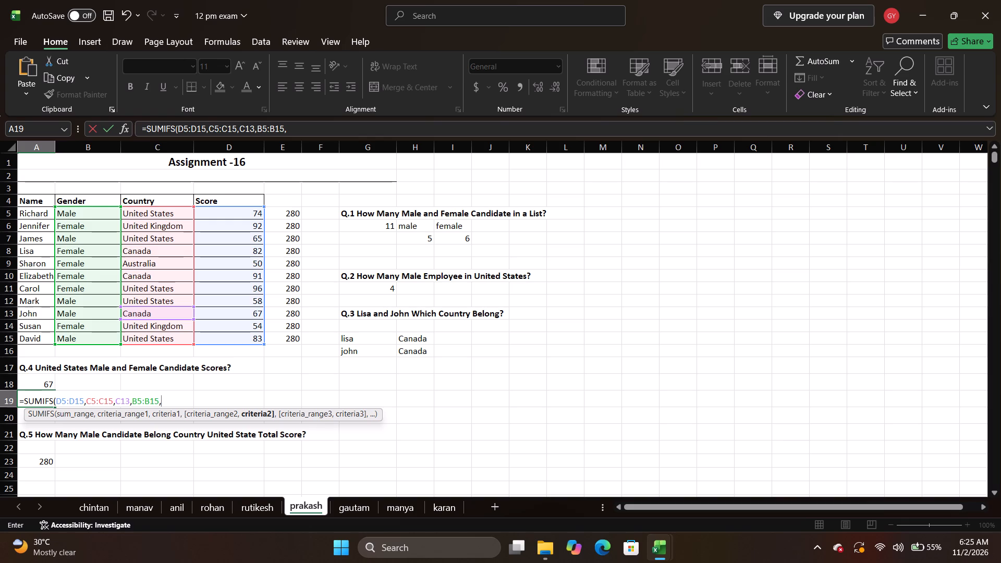
{"action": "left_click", "coordinate": [71, 277]}
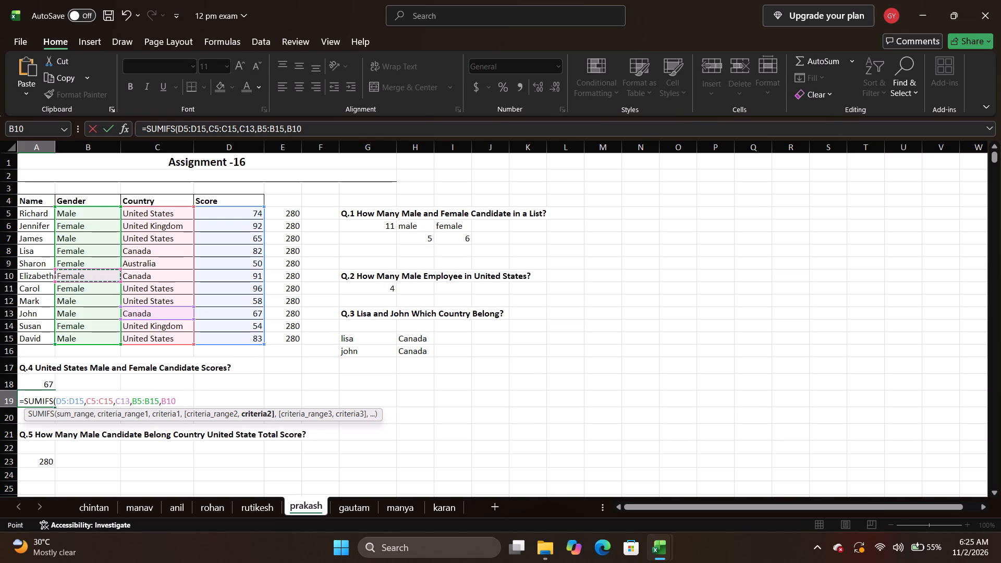
{"action": "key", "text": "Return"}
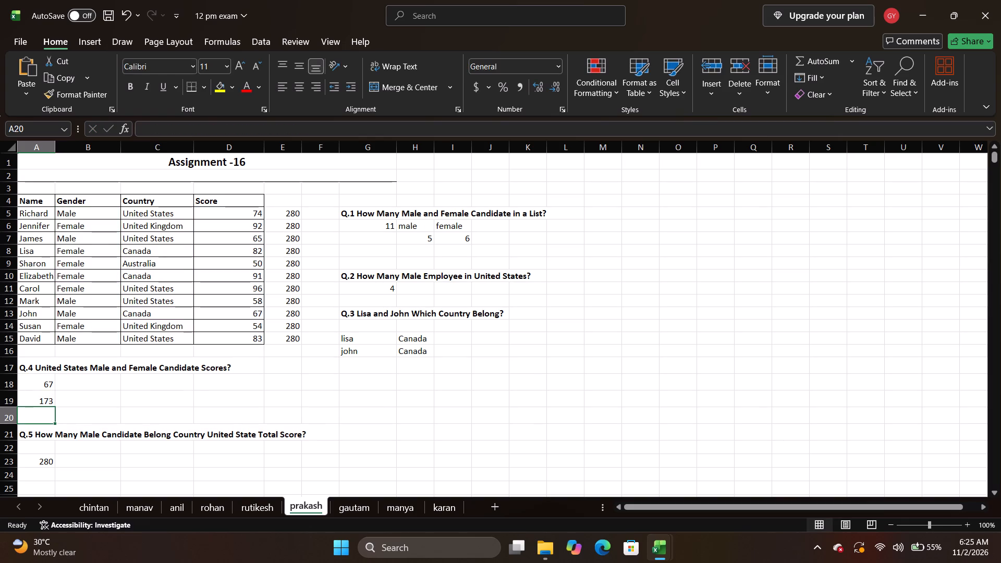
Save the workbook with the prakash sheet answers.
{"action": "scroll", "coordinate": [37, 373], "scroll_direction": "right", "scroll_amount": 1}
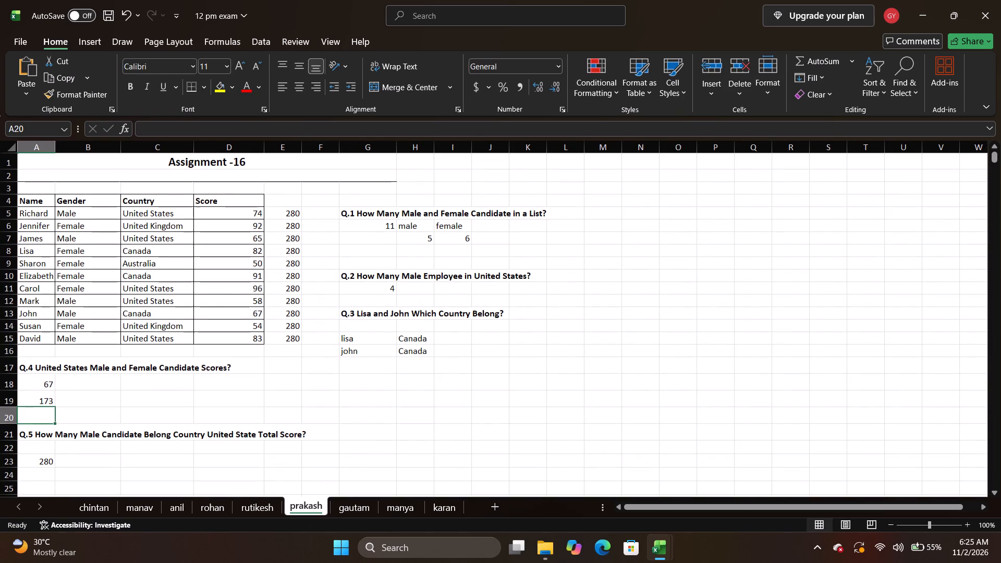
{"action": "key", "text": "ctrl+s"}
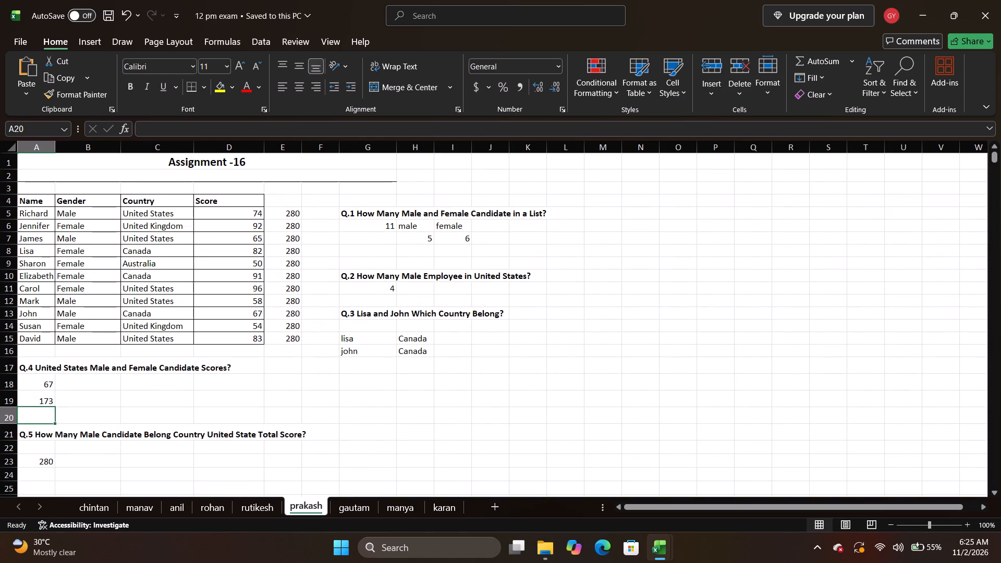
Select cell J20 on the manya sheet and save the workbook.
{"action": "left_click", "coordinate": [397, 505]}
{"action": "left_click", "coordinate": [399, 402]}
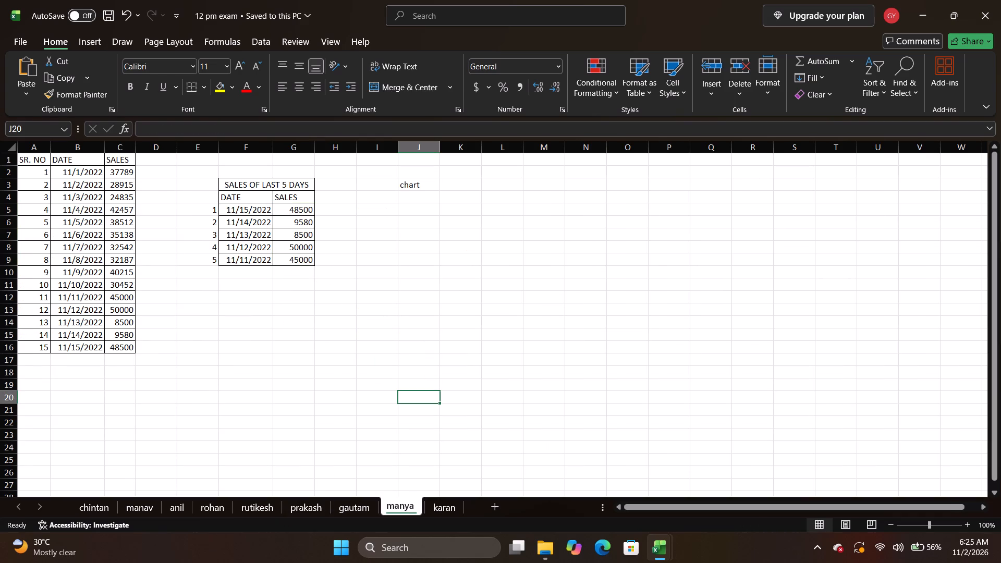
{"action": "key", "text": "ctrl+s"}
Review the tables and answers on the karan, anil and manav sheets.
{"action": "left_click", "coordinate": [446, 508]}
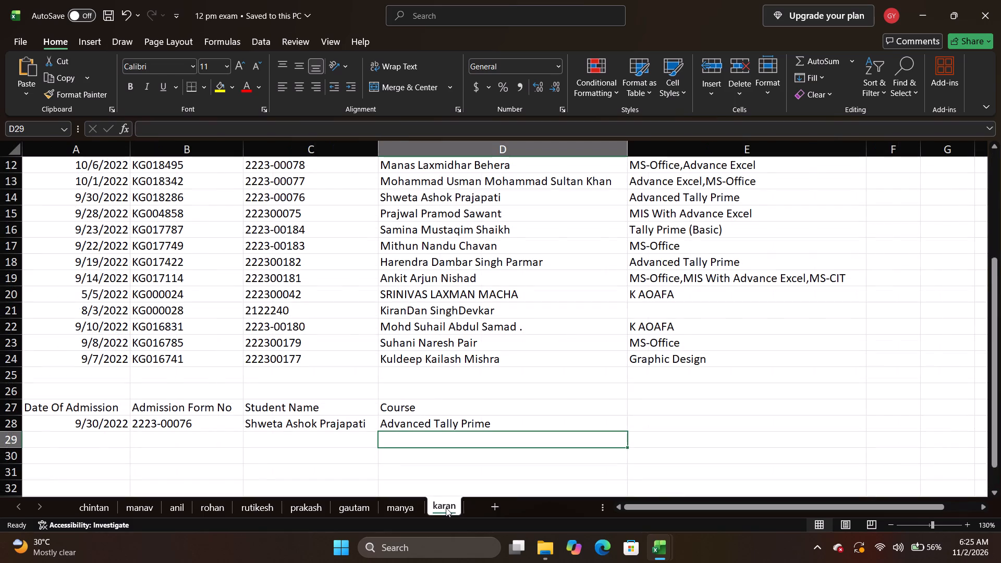
{"action": "scroll", "coordinate": [319, 373], "scroll_direction": "up", "scroll_amount": 2}
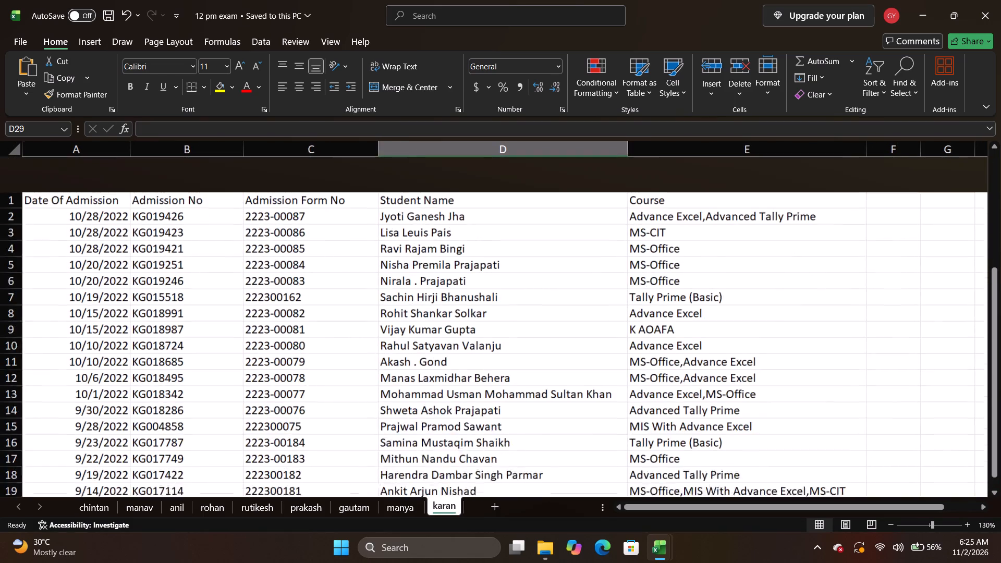
{"action": "scroll", "coordinate": [319, 373], "scroll_direction": "down", "scroll_amount": 4}
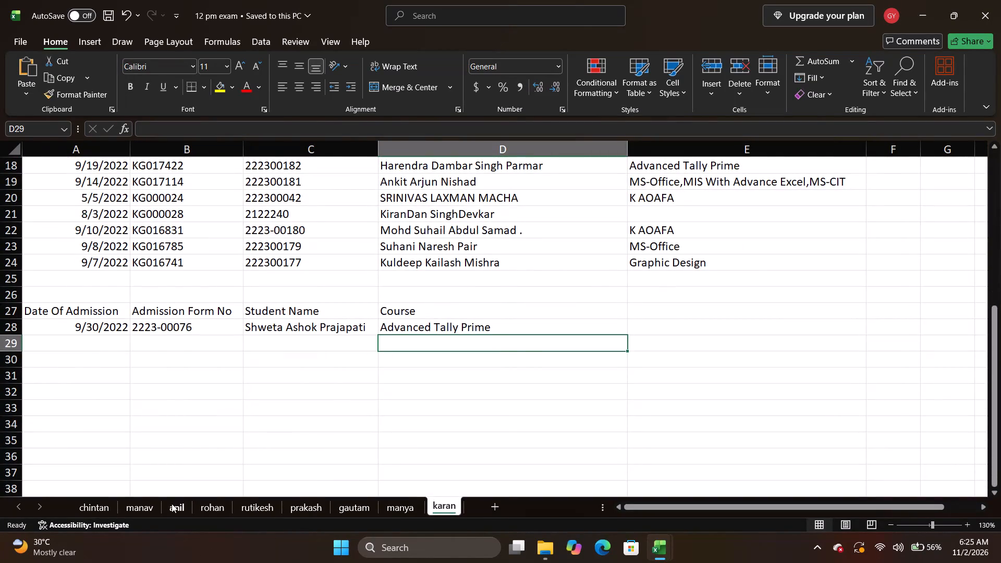
{"action": "left_click", "coordinate": [172, 504]}
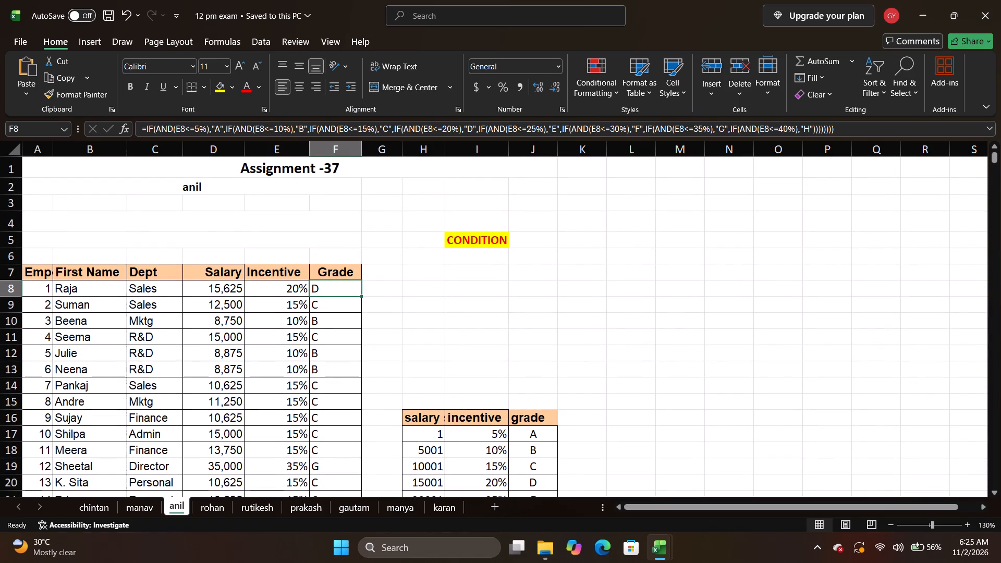
{"action": "scroll", "coordinate": [282, 338], "scroll_direction": "down", "scroll_amount": 2}
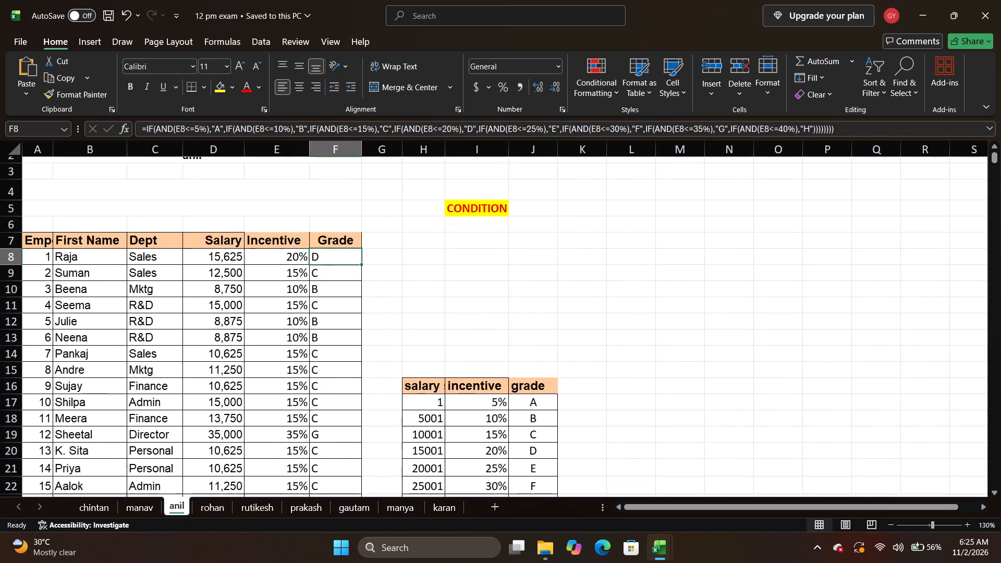
{"action": "scroll", "coordinate": [282, 338], "scroll_direction": "down", "scroll_amount": 1}
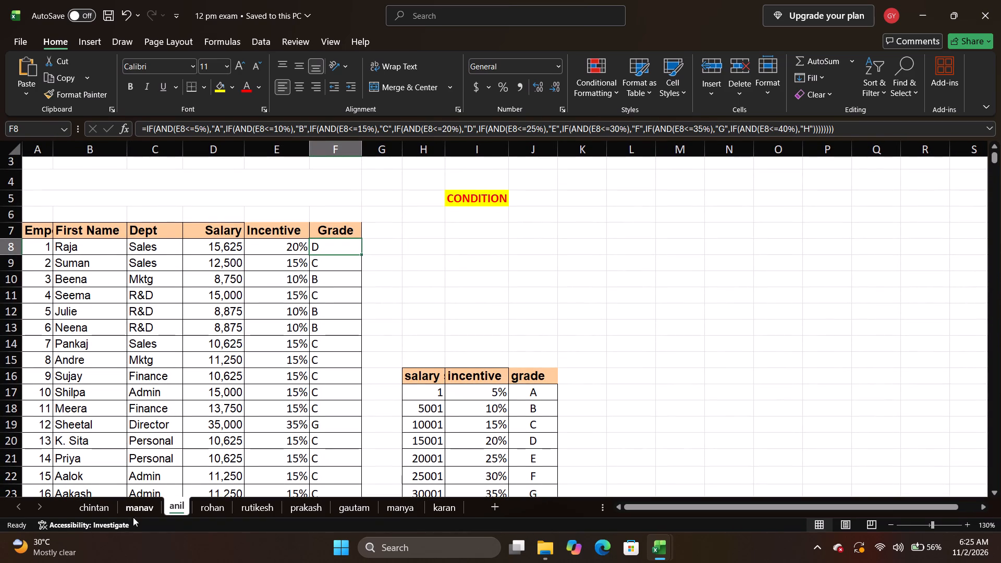
{"action": "left_click", "coordinate": [139, 510]}
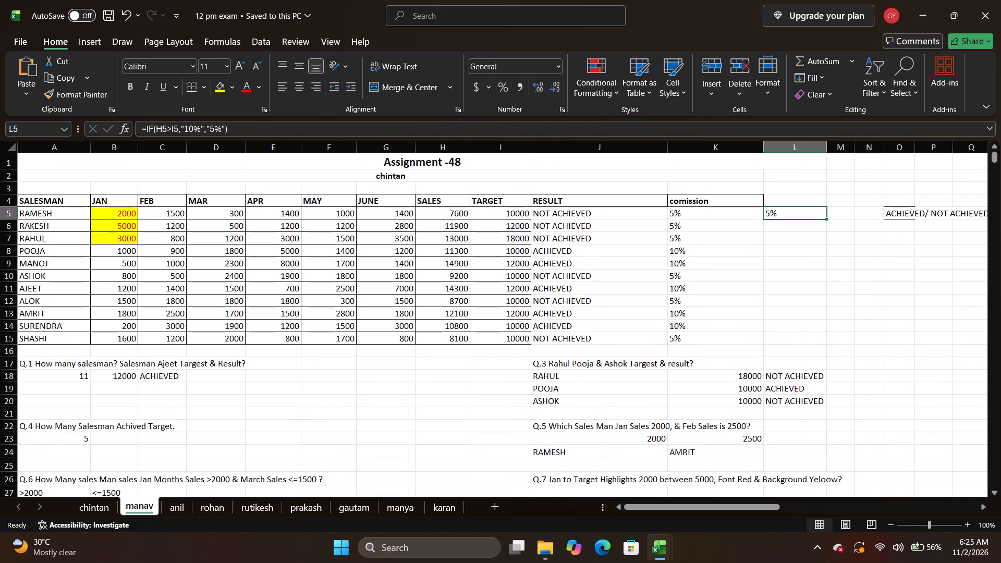
{"action": "scroll", "coordinate": [342, 414], "scroll_direction": "down", "scroll_amount": 2}
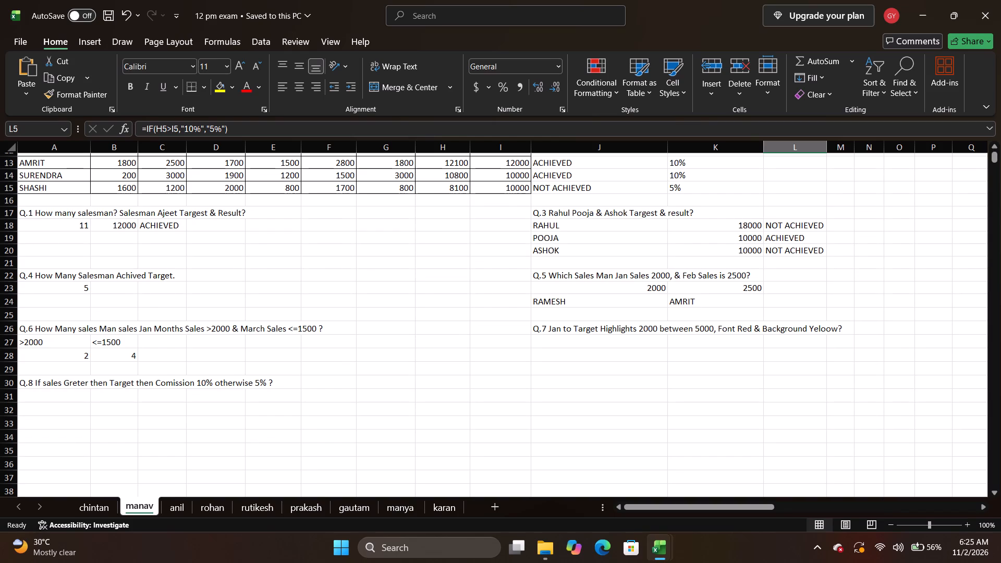
Review the remaining questions and answers on the manav sheet and those on the chintan sheet.
{"action": "scroll", "coordinate": [342, 414], "scroll_direction": "down", "scroll_amount": 1}
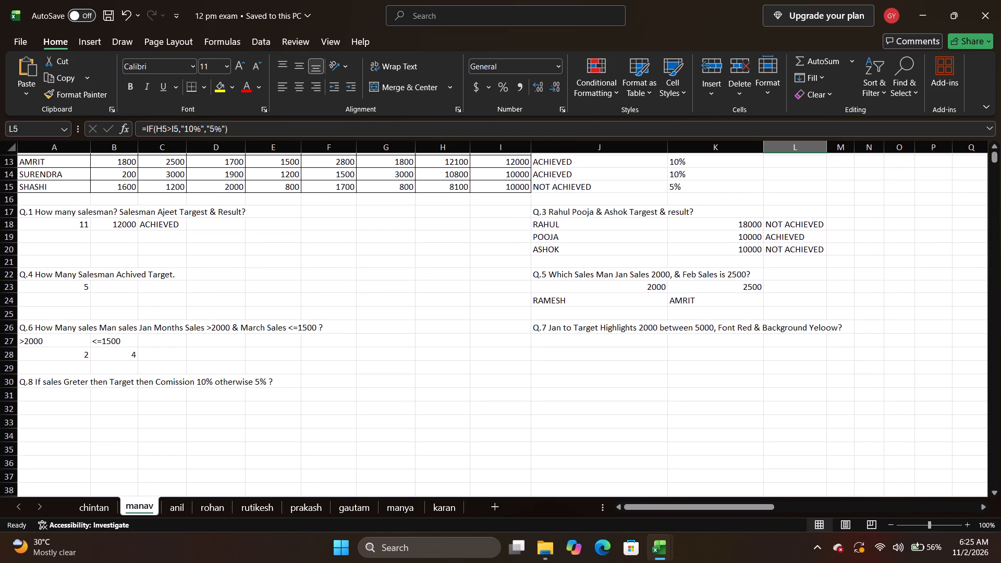
{"action": "scroll", "coordinate": [342, 414], "scroll_direction": "down", "scroll_amount": 1}
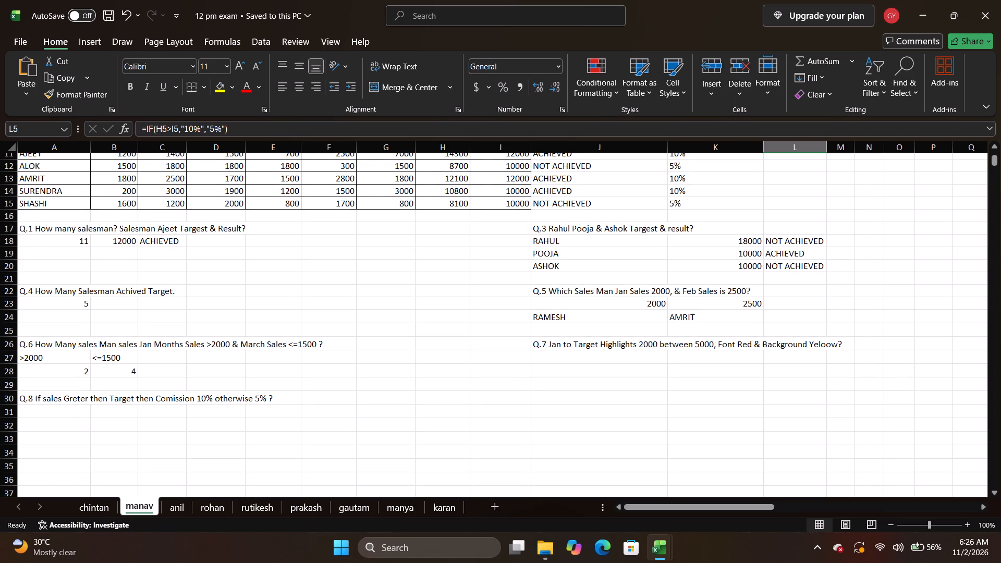
{"action": "scroll", "coordinate": [154, 418], "scroll_direction": "up", "scroll_amount": 3}
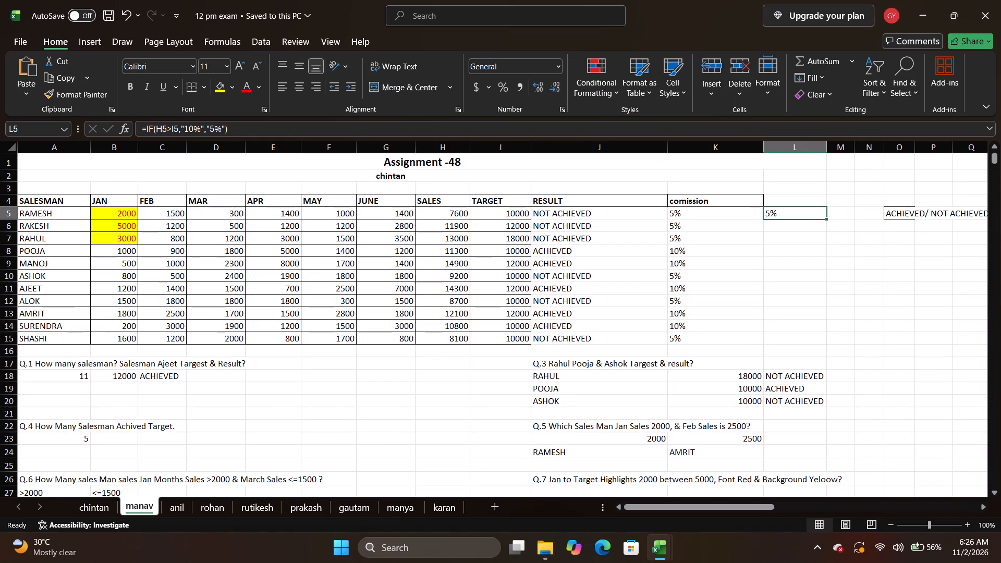
{"action": "left_click", "coordinate": [103, 498]}
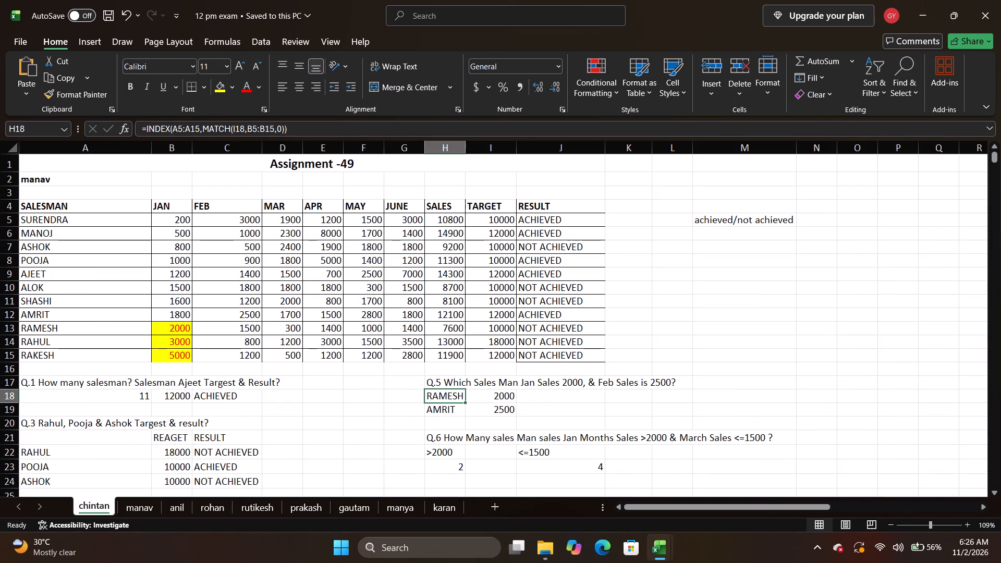
{"action": "scroll", "coordinate": [202, 390], "scroll_direction": "down", "scroll_amount": 1}
Save the 12 pm exam workbook and close it.
{"action": "key", "text": "ctrl+s"}
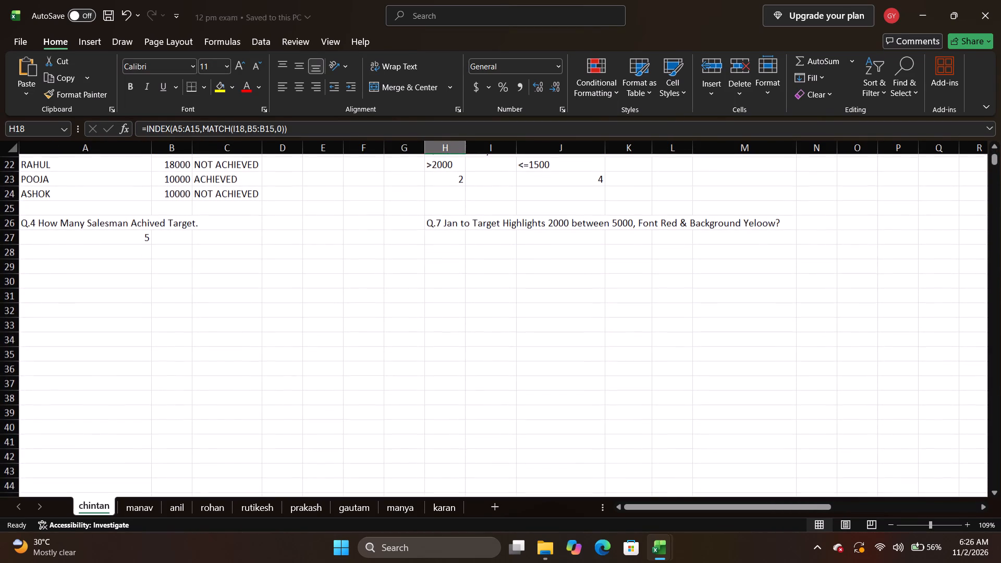
{"action": "left_click", "coordinate": [989, 16]}
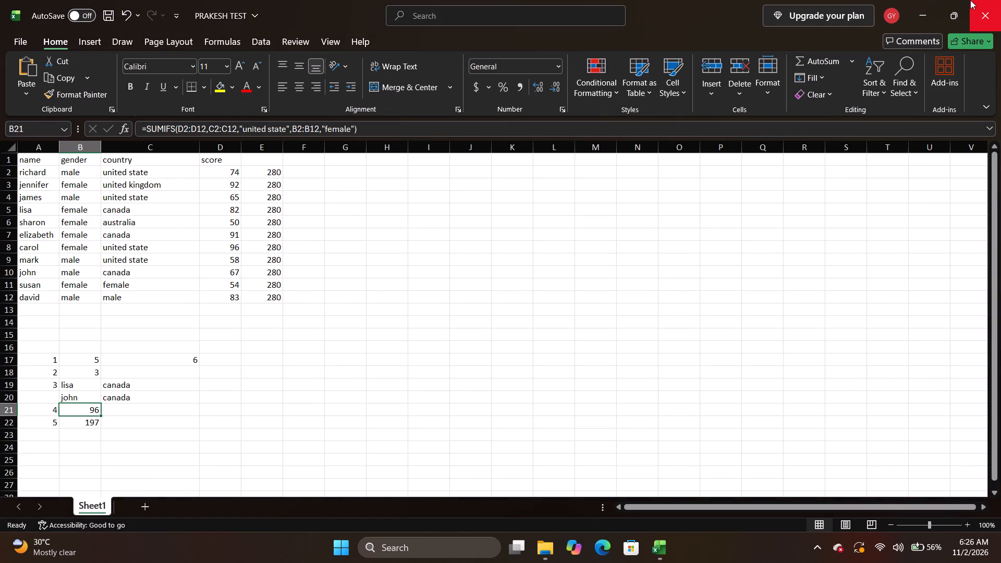
Close the PRAKESH TEST workbook, saving its changes in the timepass folder.
{"action": "left_click", "coordinate": [974, 9]}
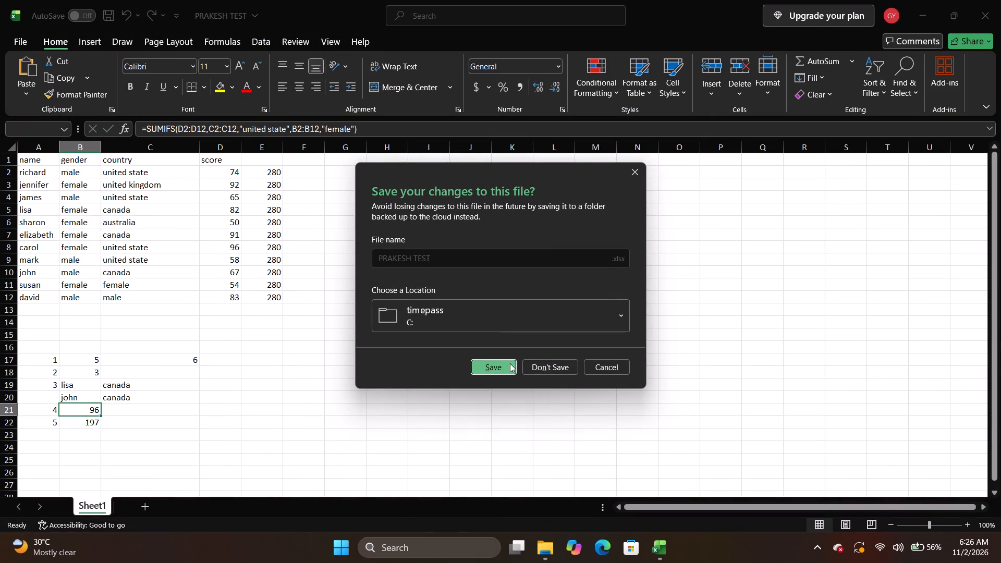
{"action": "left_click", "coordinate": [496, 365]}
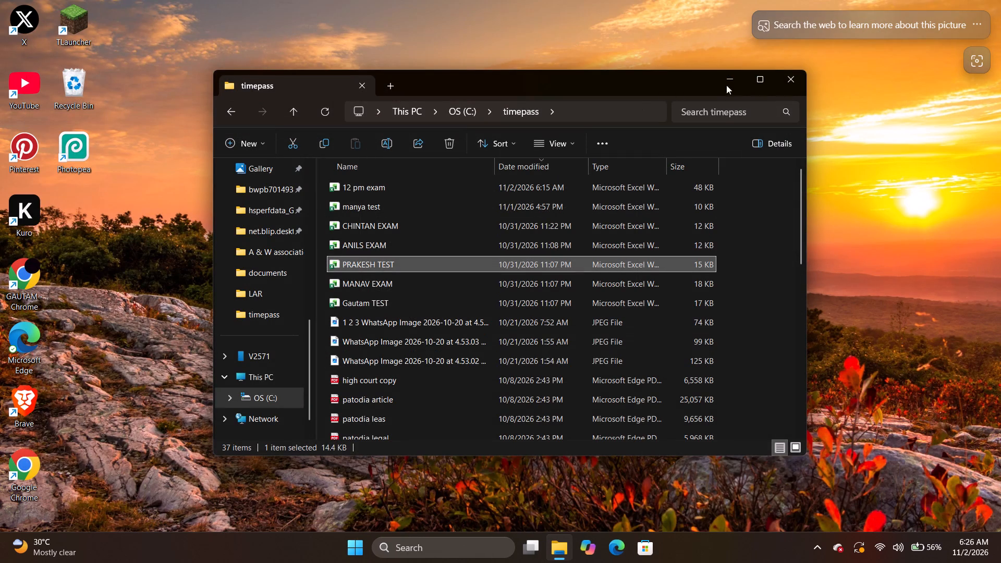
Close the File Explorer window showing the timepass folder.
{"action": "left_click", "coordinate": [794, 87]}
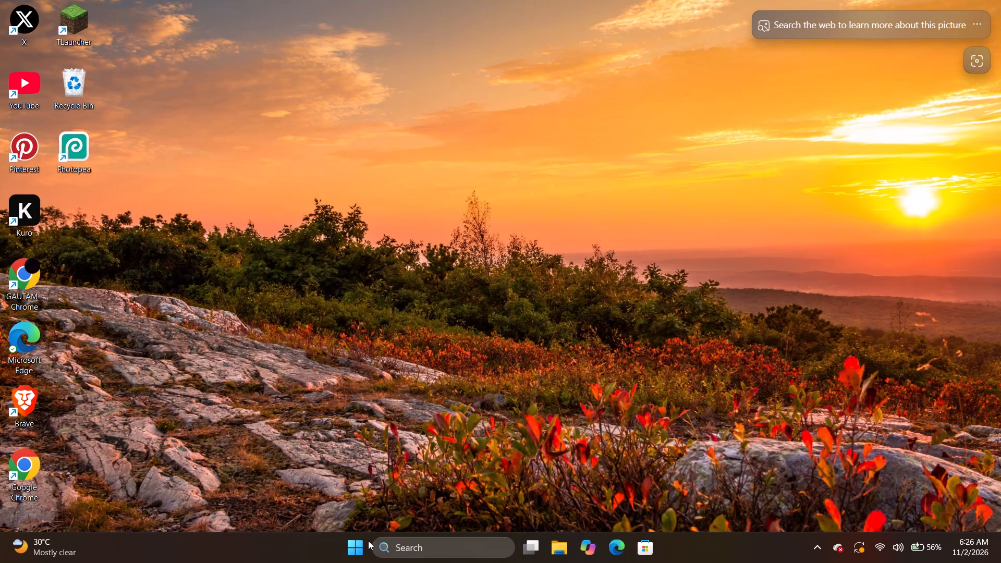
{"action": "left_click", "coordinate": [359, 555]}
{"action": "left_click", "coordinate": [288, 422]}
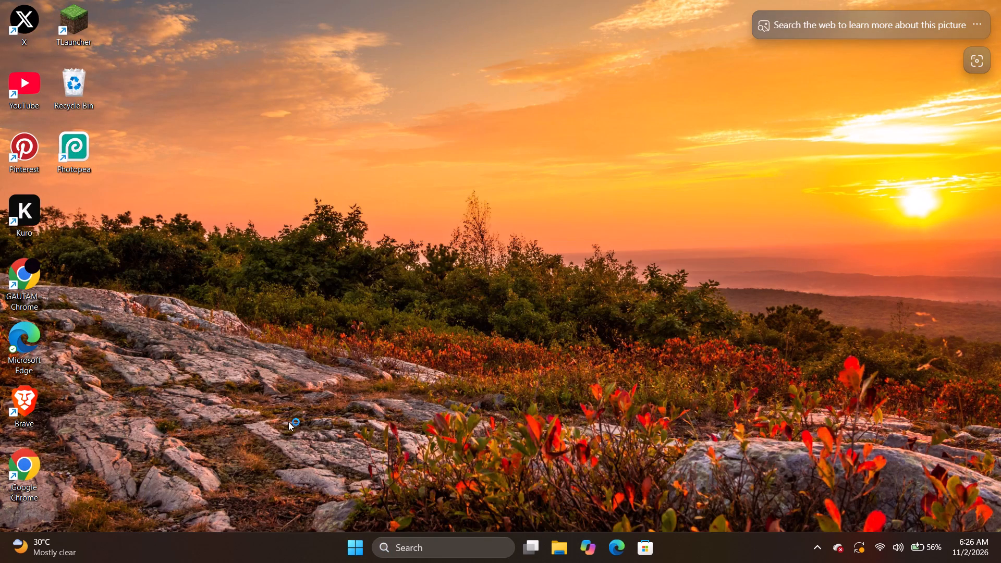